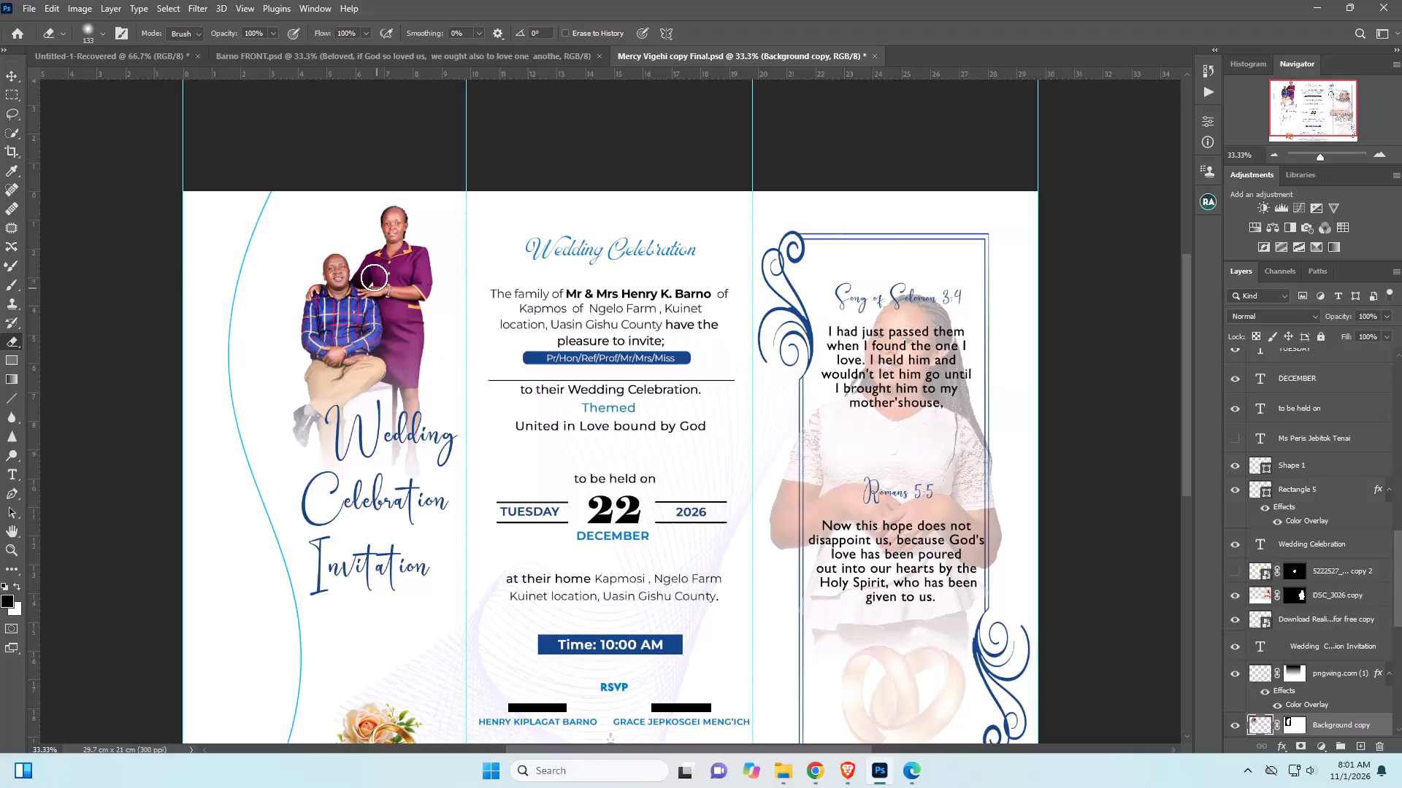
Hide the blue ornamental frame around the Bible verses in the brochure's third panel.
{"action": "scroll", "coordinate": [661, 349], "scroll_direction": "down", "scroll_amount": 6}
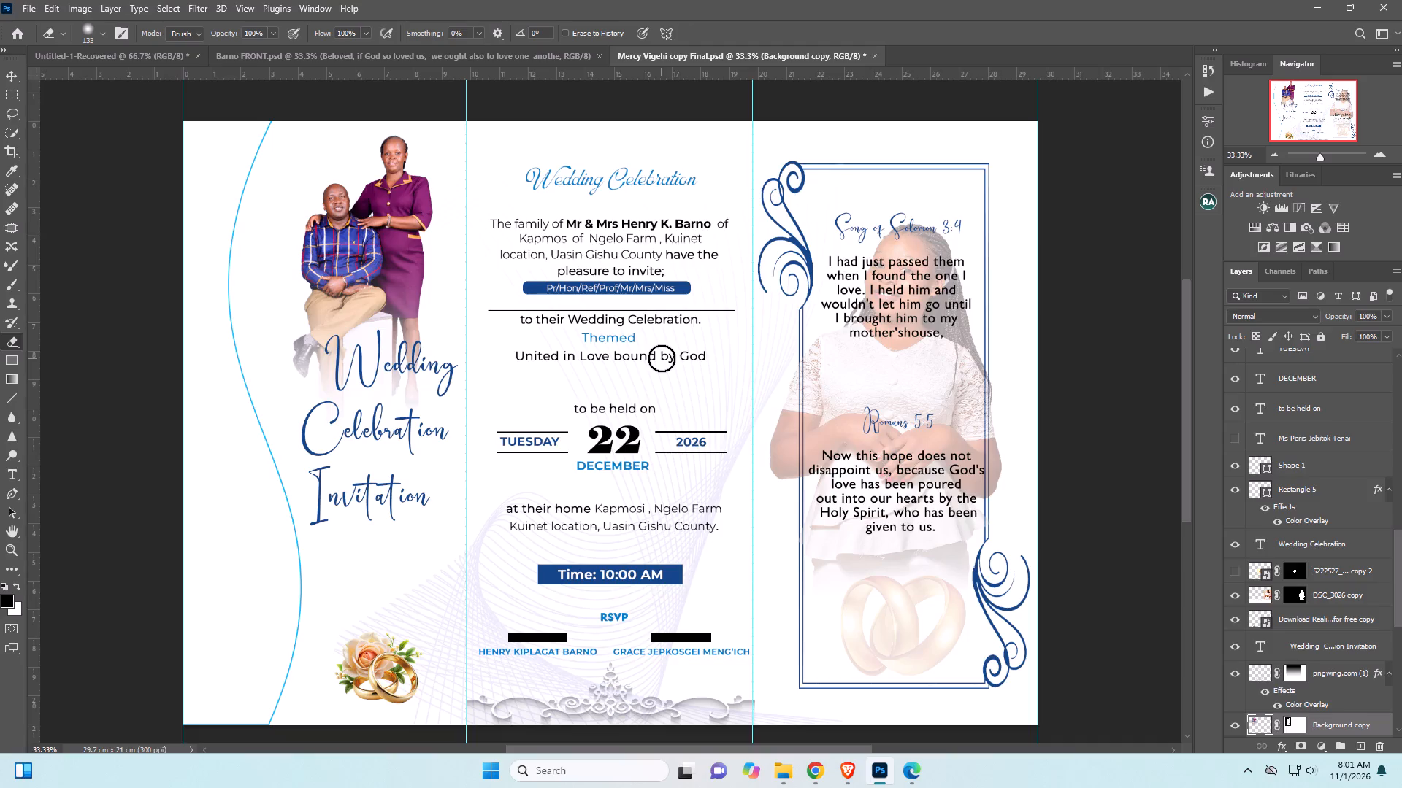
{"action": "scroll", "coordinate": [662, 358], "scroll_direction": "down", "scroll_amount": 2}
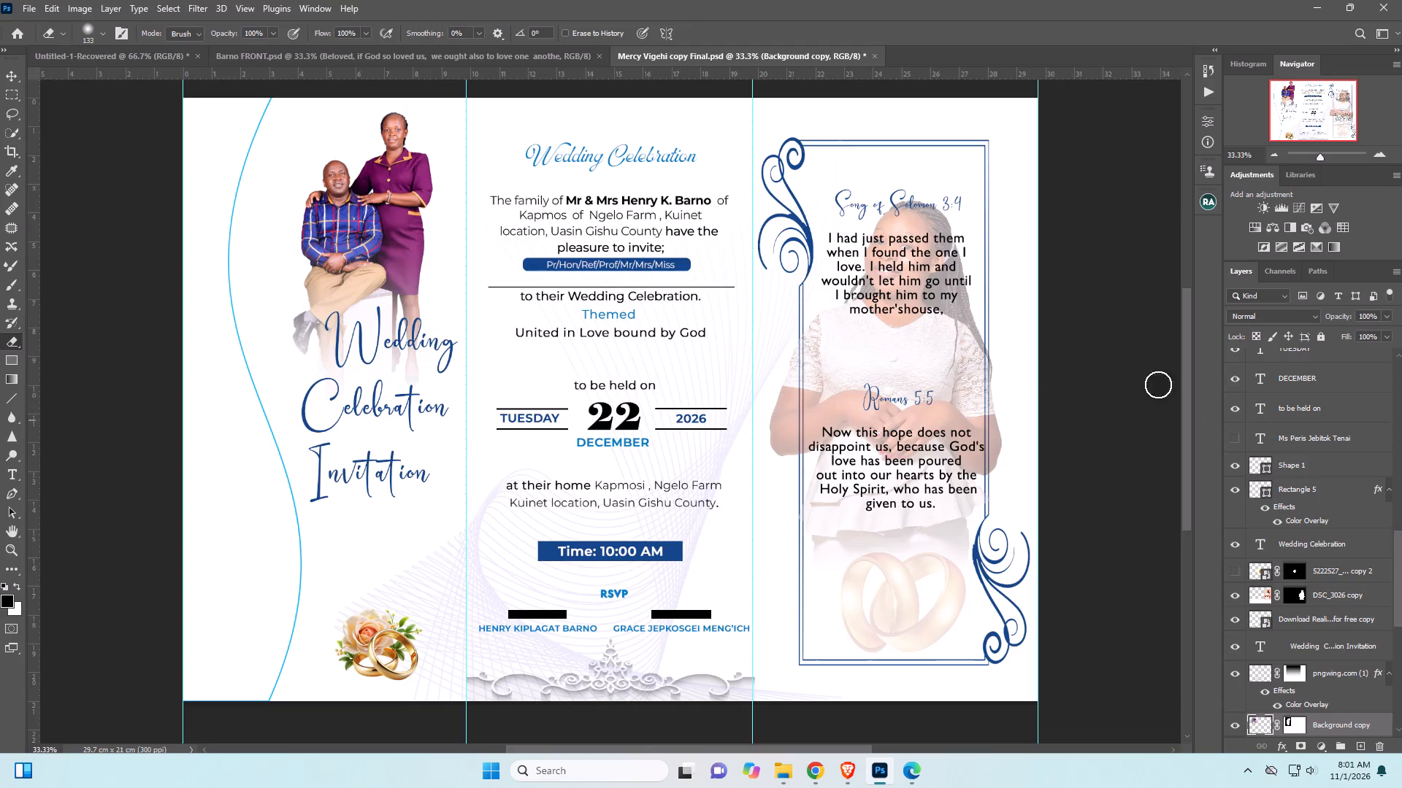
{"action": "left_click", "coordinate": [7, 75]}
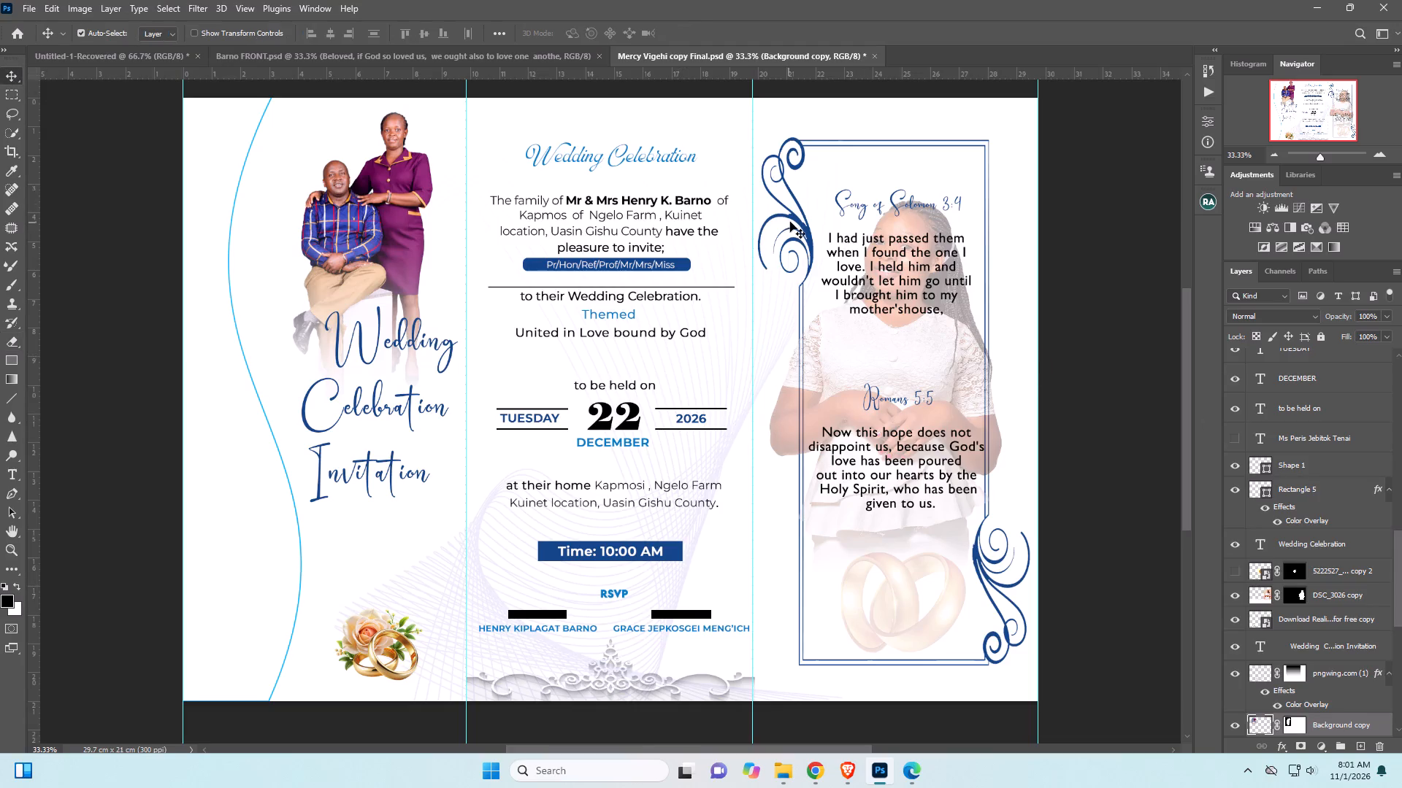
{"action": "left_click", "coordinate": [795, 218]}
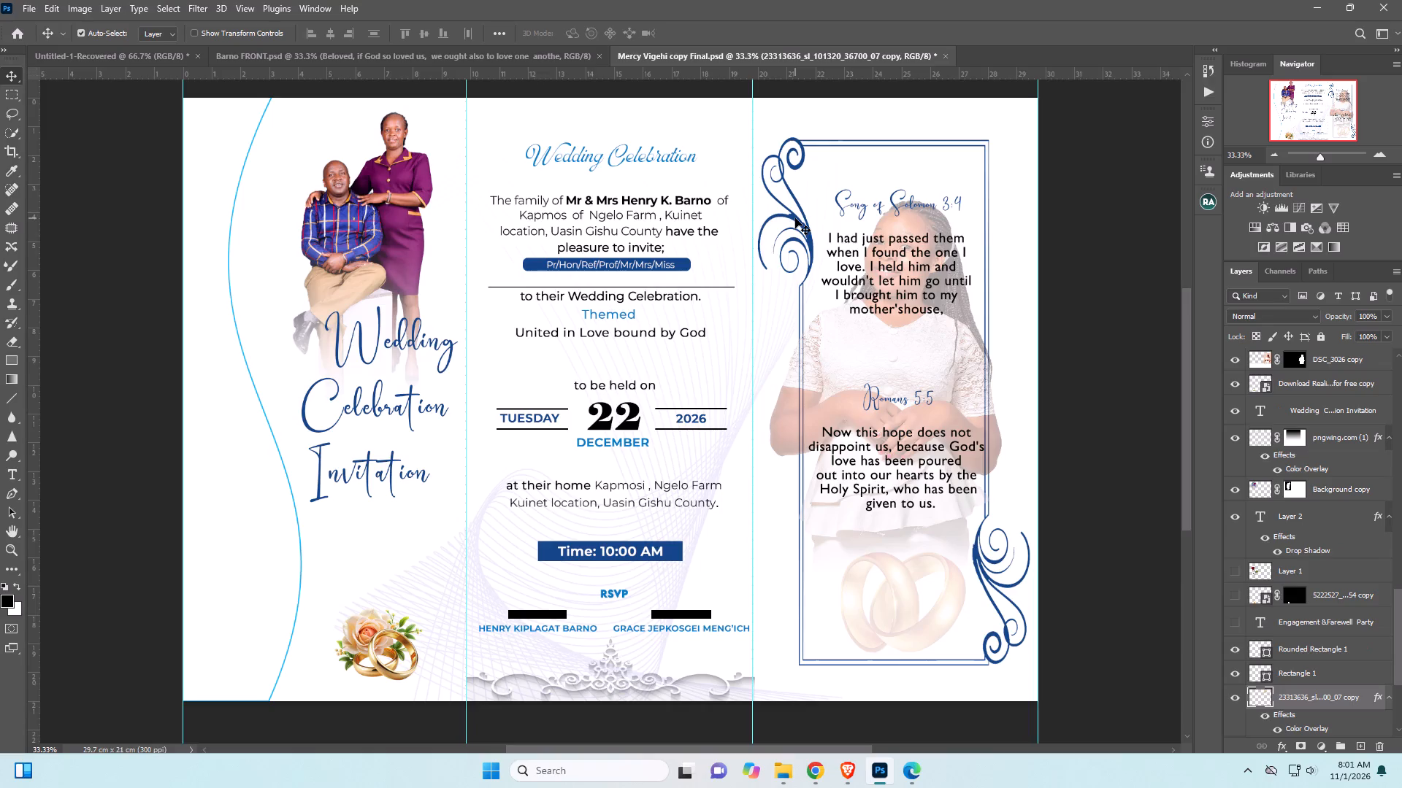
{"action": "left_click", "coordinate": [1238, 698]}
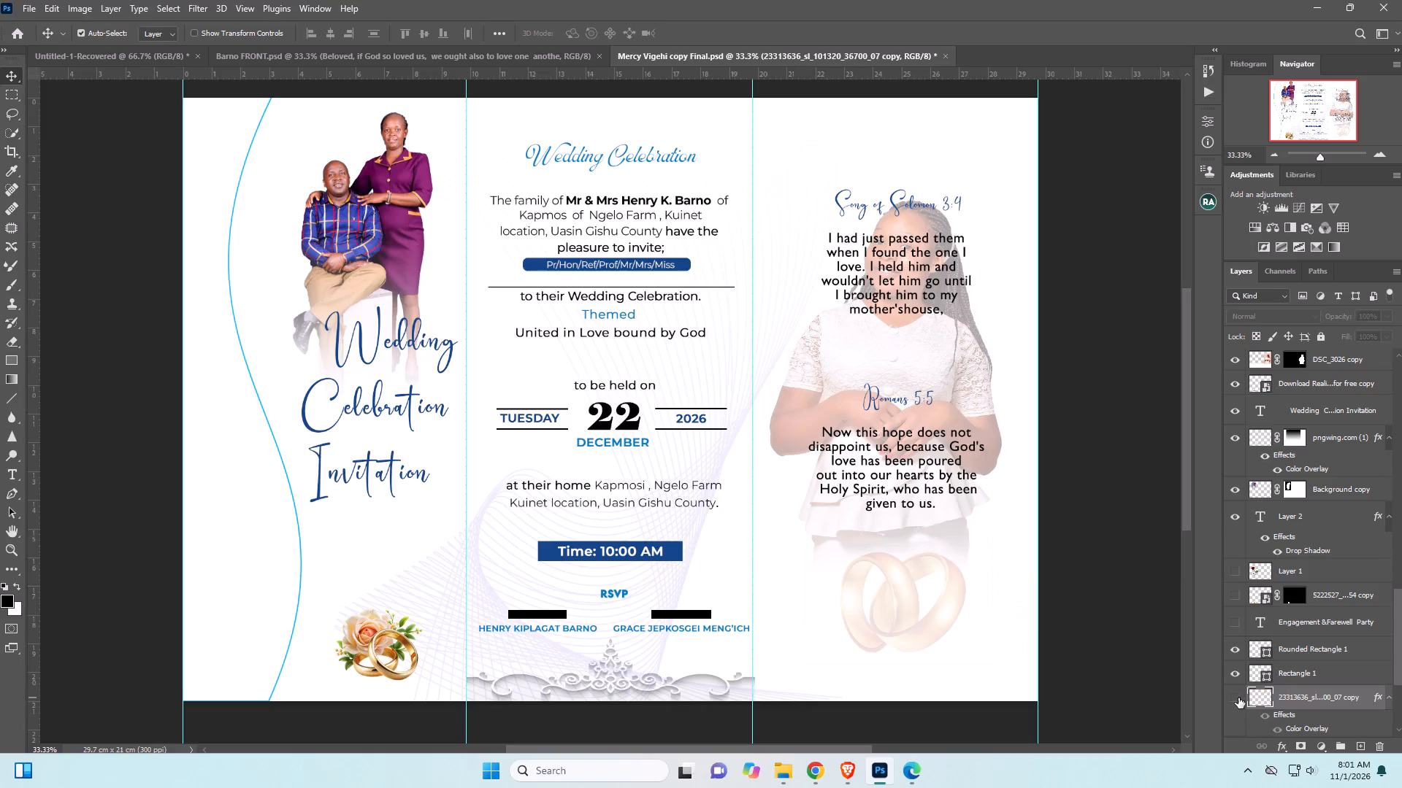
Hide the faded wedding rings and the woman's photo in the third panel.
{"action": "left_click", "coordinate": [940, 614]}
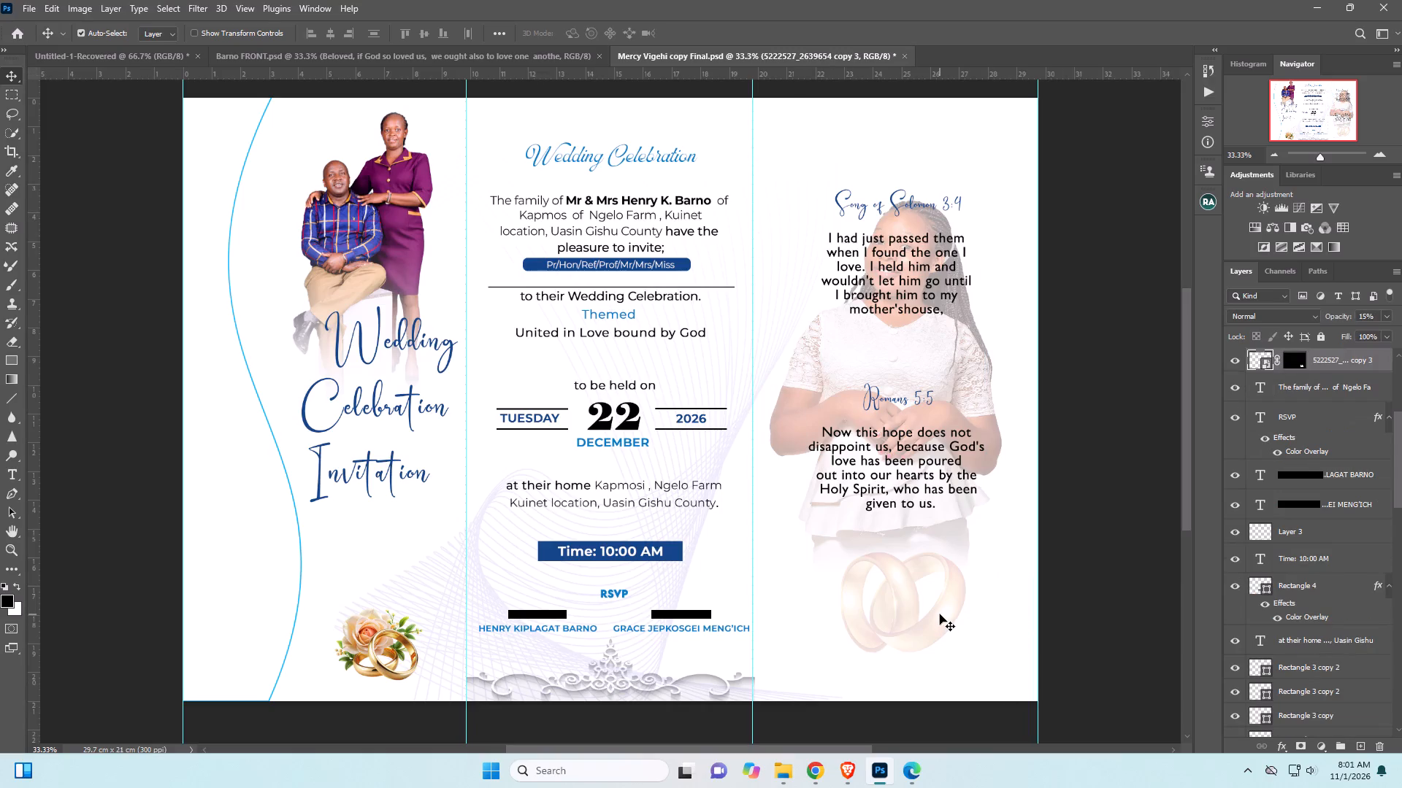
{"action": "left_click", "coordinate": [1236, 361]}
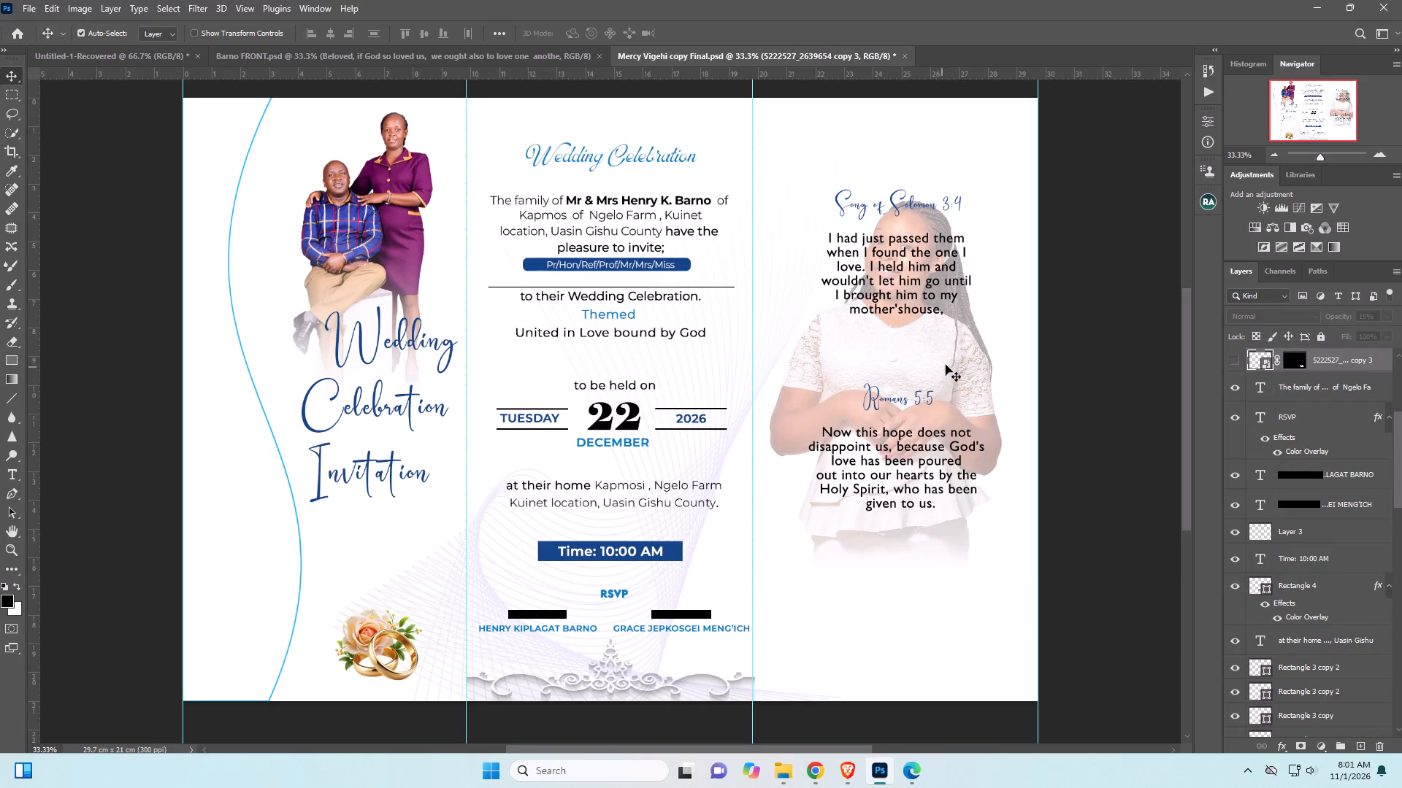
{"action": "left_click", "coordinate": [908, 341]}
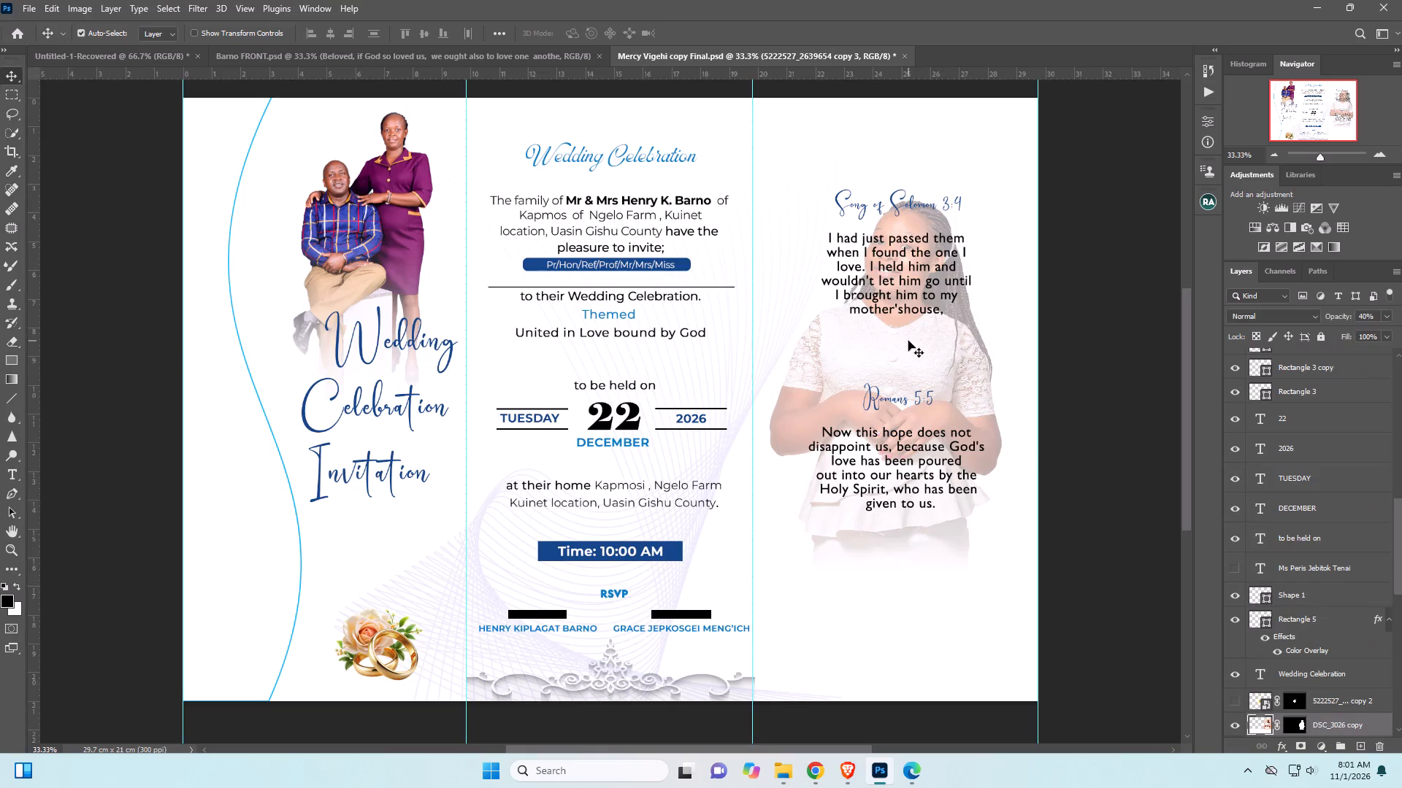
{"action": "left_click", "coordinate": [1233, 725]}
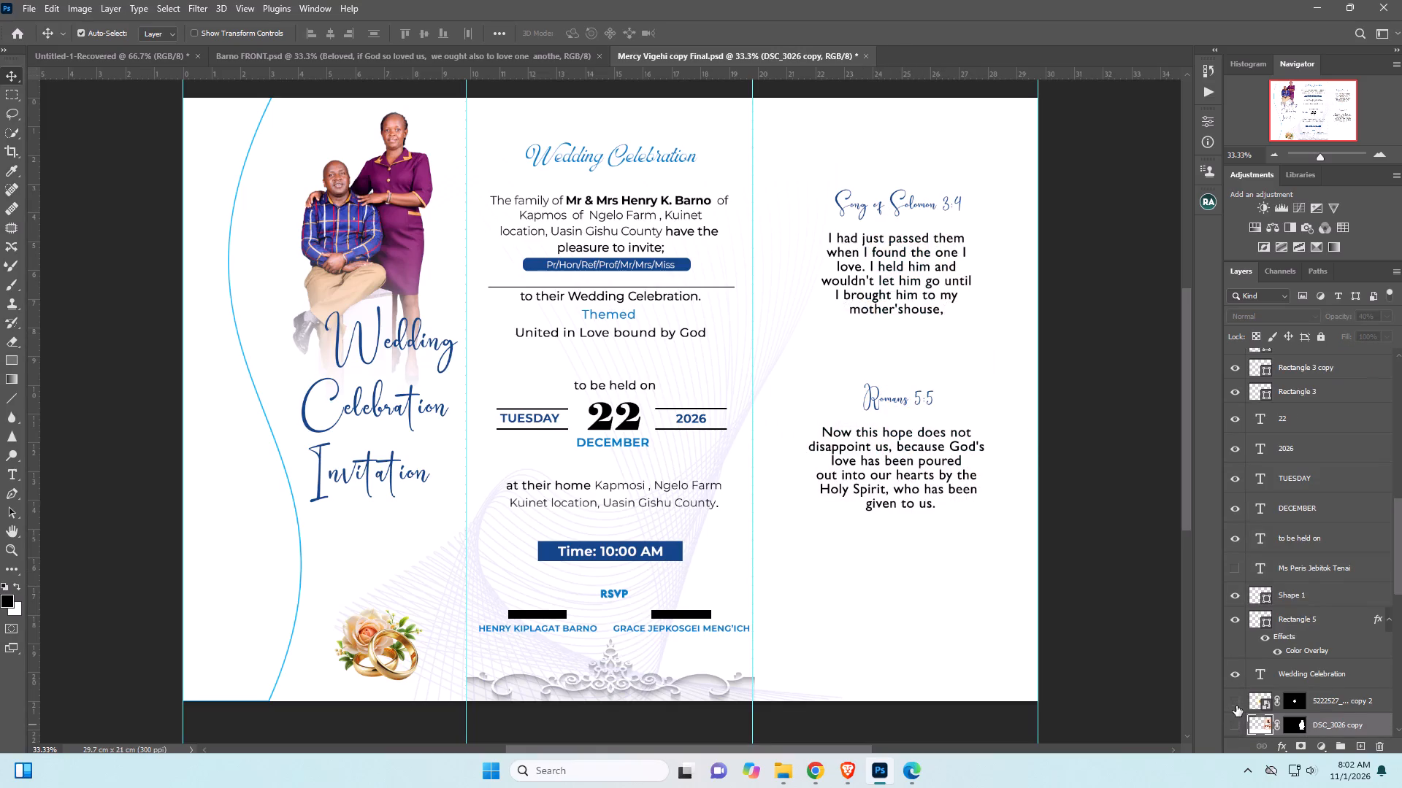
Hide the Song of Solomon 3:4 and Romans 5:5 verse text layers in the third panel.
{"action": "left_click", "coordinate": [11, 477]}
{"action": "left_click", "coordinate": [859, 206]}
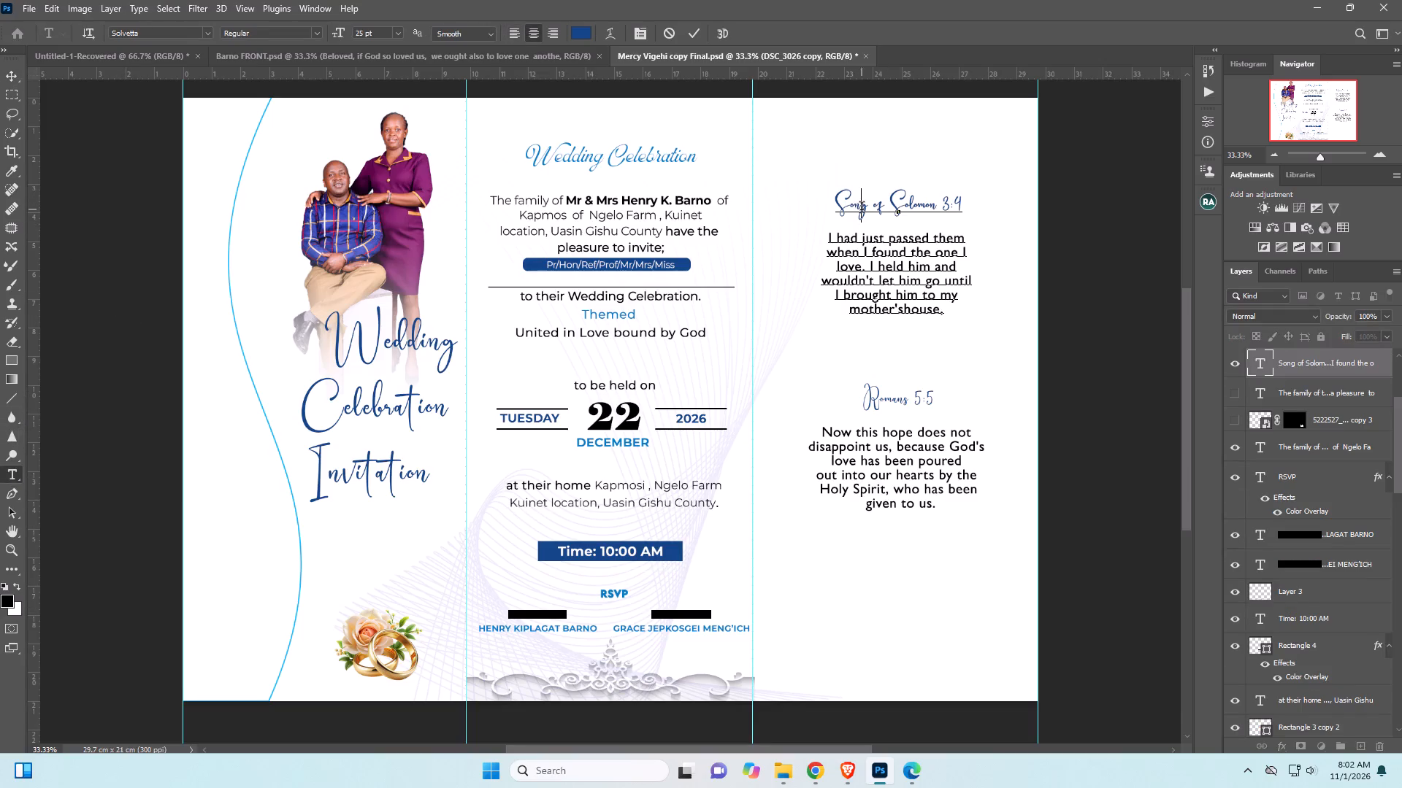
{"action": "left_click", "coordinate": [1238, 364]}
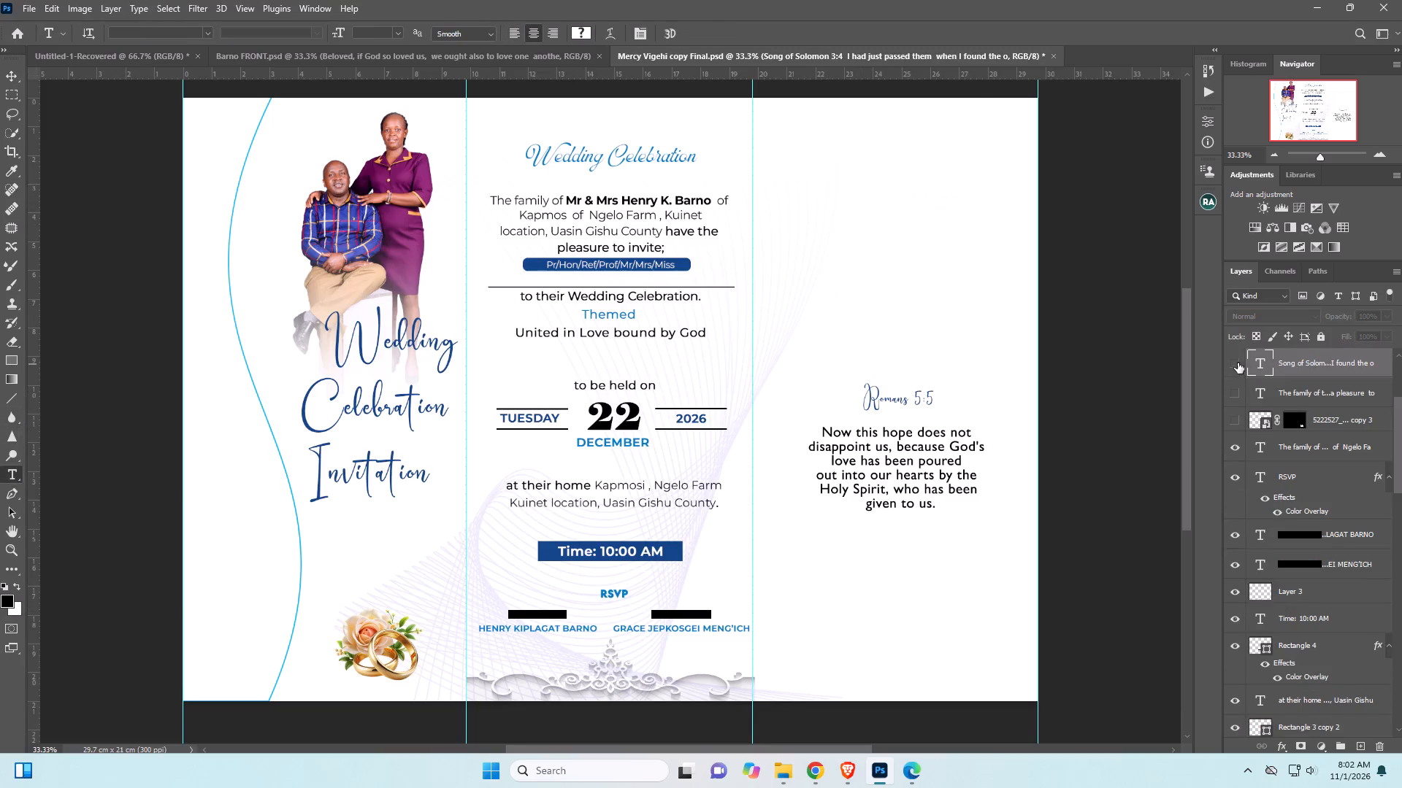
{"action": "left_click", "coordinate": [897, 401]}
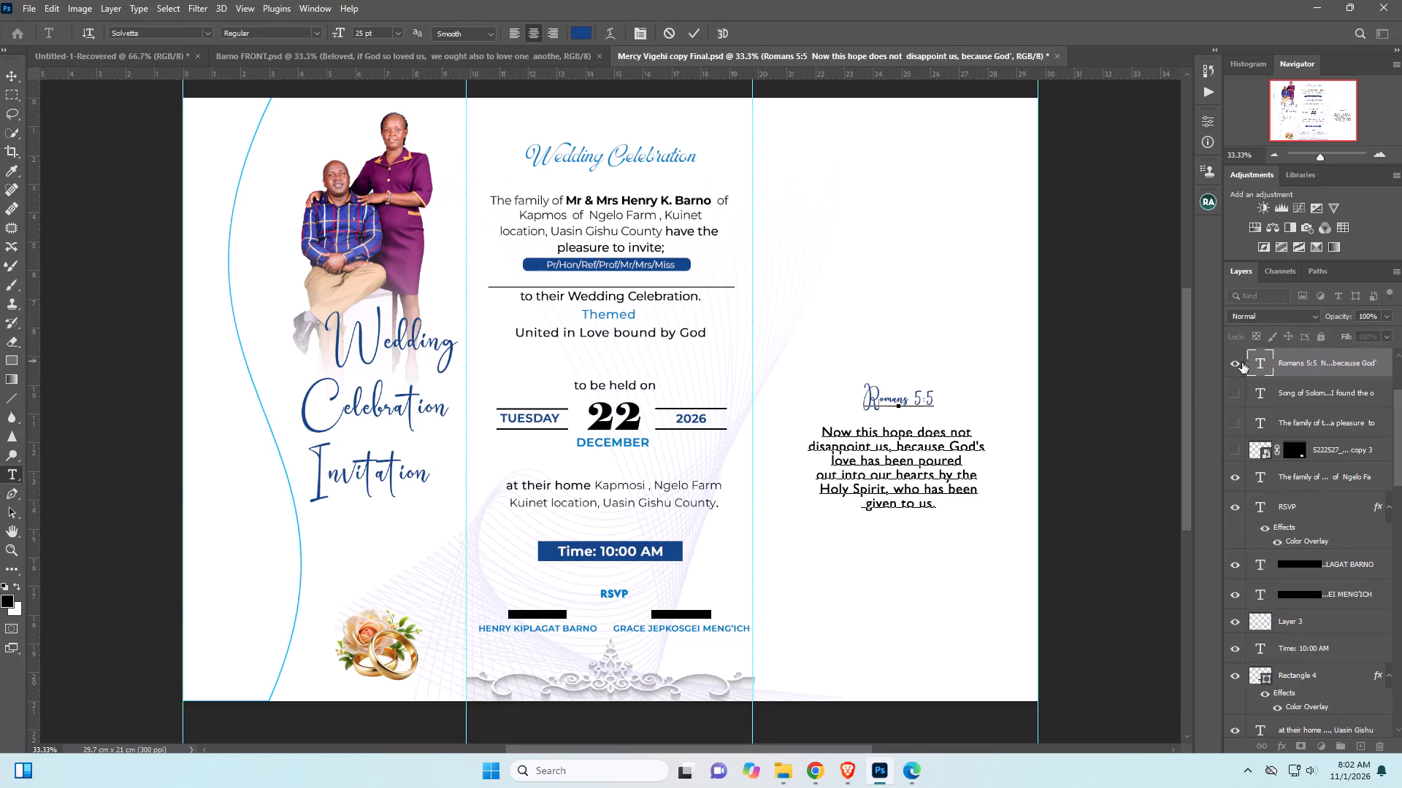
{"action": "left_click", "coordinate": [1238, 364]}
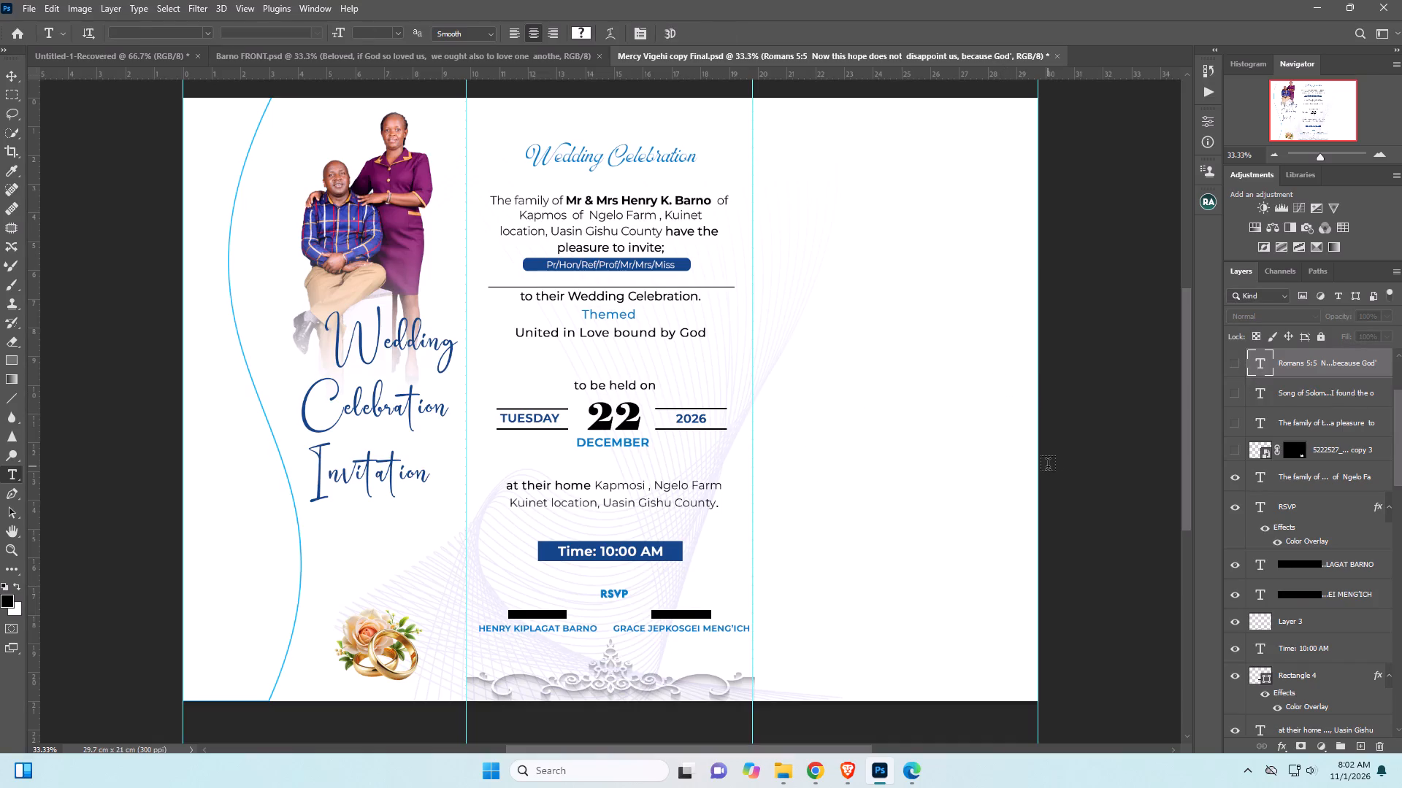
Delete the three adjacent hidden text layers: Romans 5:5, Song of Solomon and the hidden family invitation text.
{"action": "scroll", "coordinate": [802, 432], "scroll_direction": "down", "scroll_amount": 4, "text": "alt"}
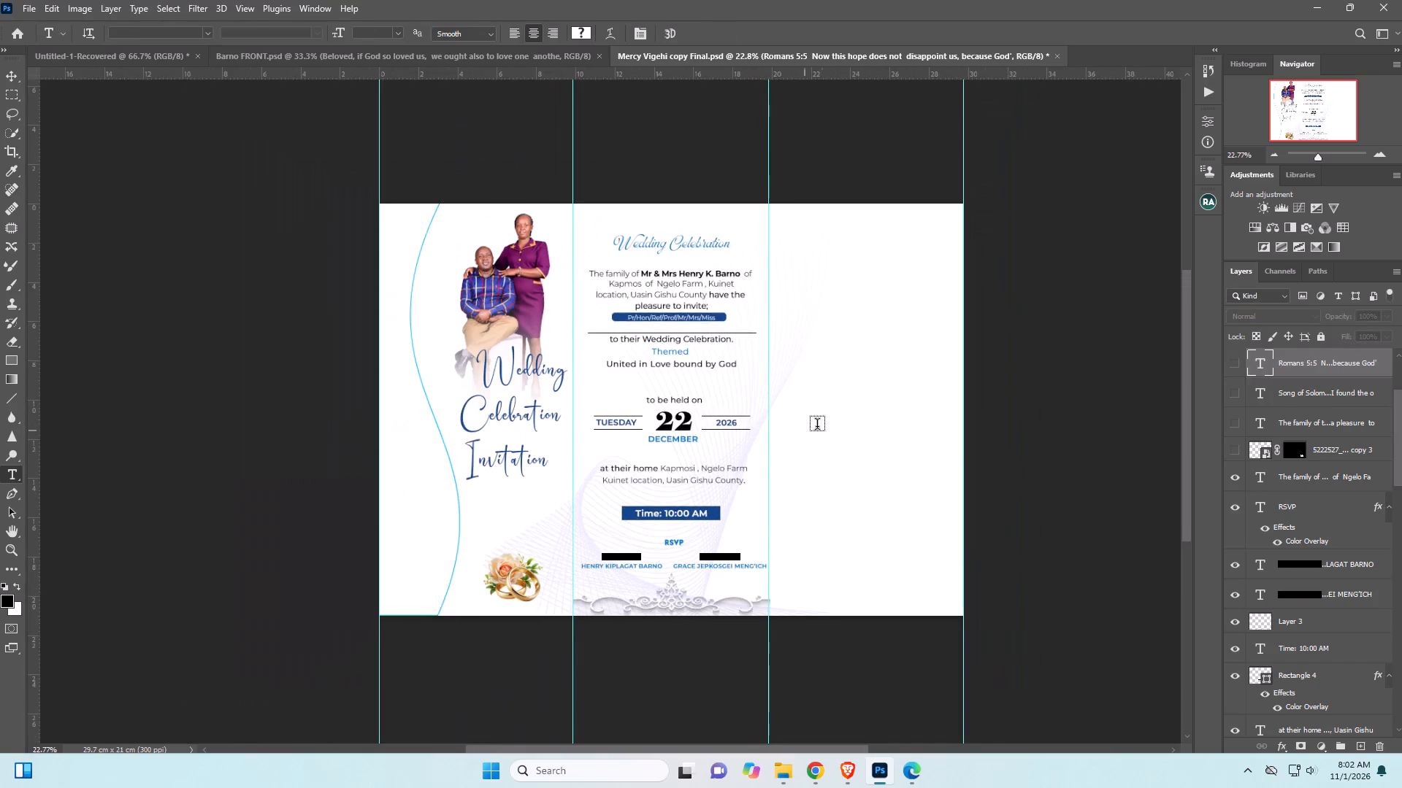
{"action": "scroll", "coordinate": [889, 428], "scroll_direction": "up", "scroll_amount": 5, "text": "alt"}
{"action": "scroll", "coordinate": [889, 428], "scroll_direction": "down", "scroll_amount": 1}
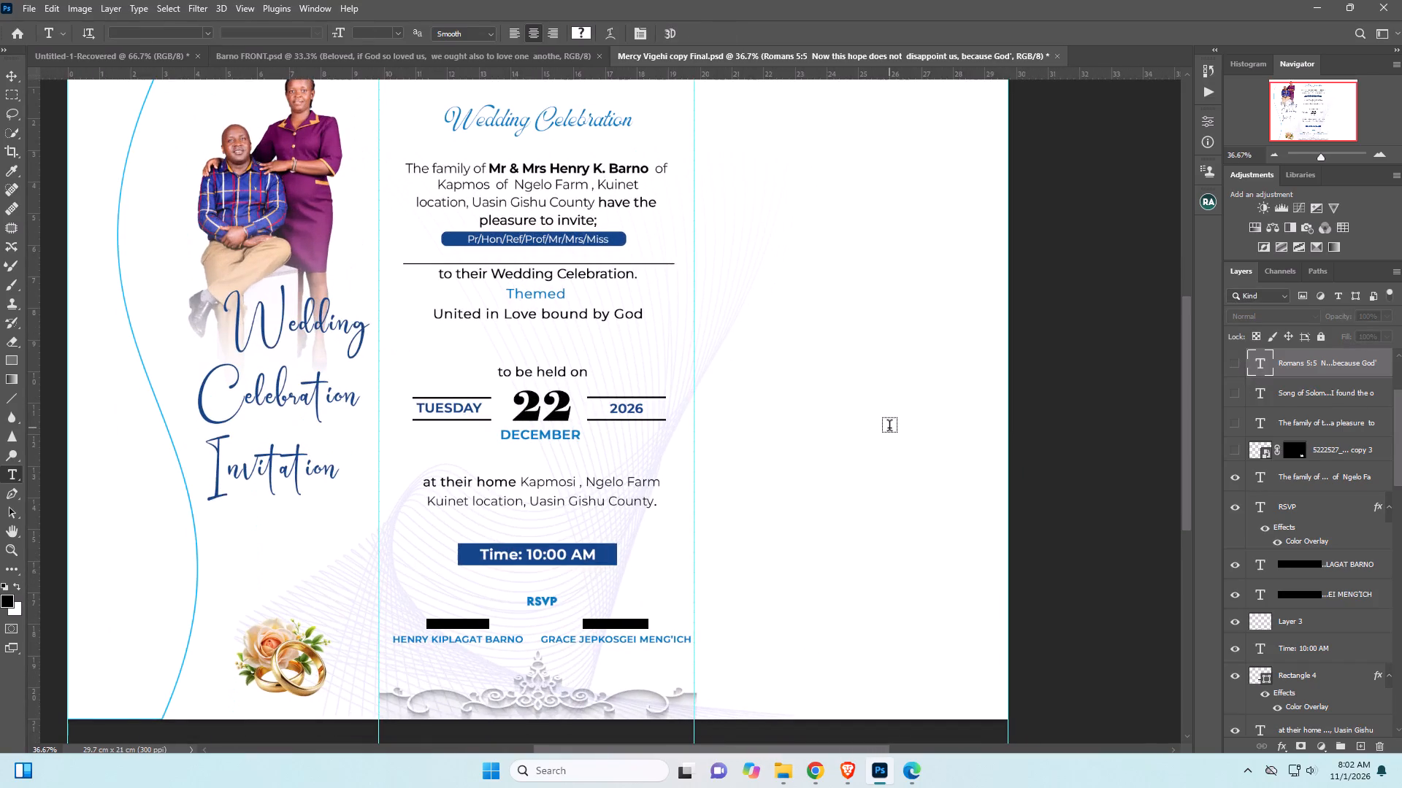
{"action": "scroll", "coordinate": [889, 428], "scroll_direction": "down", "scroll_amount": 2, "text": "alt"}
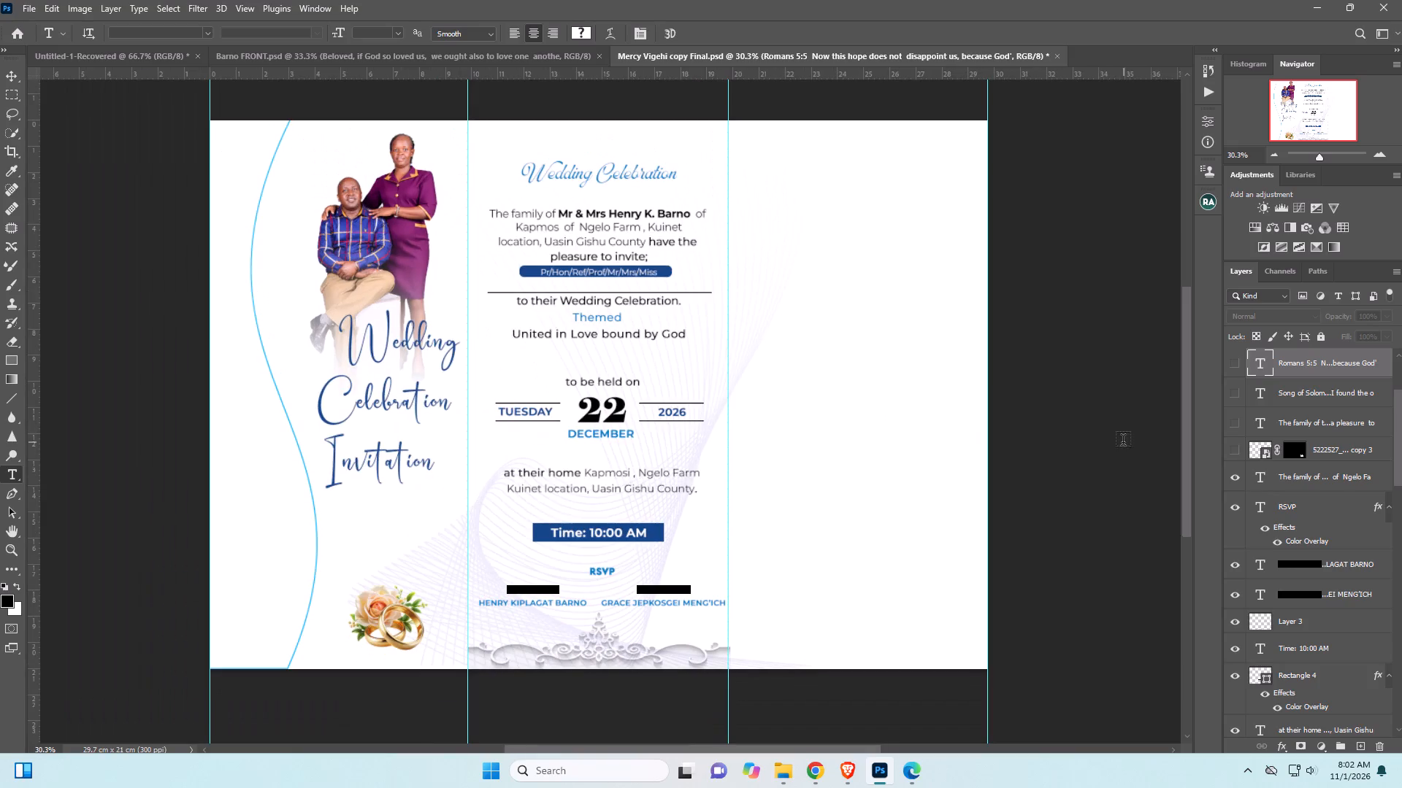
{"action": "left_click", "coordinate": [1324, 422], "text": "shift"}
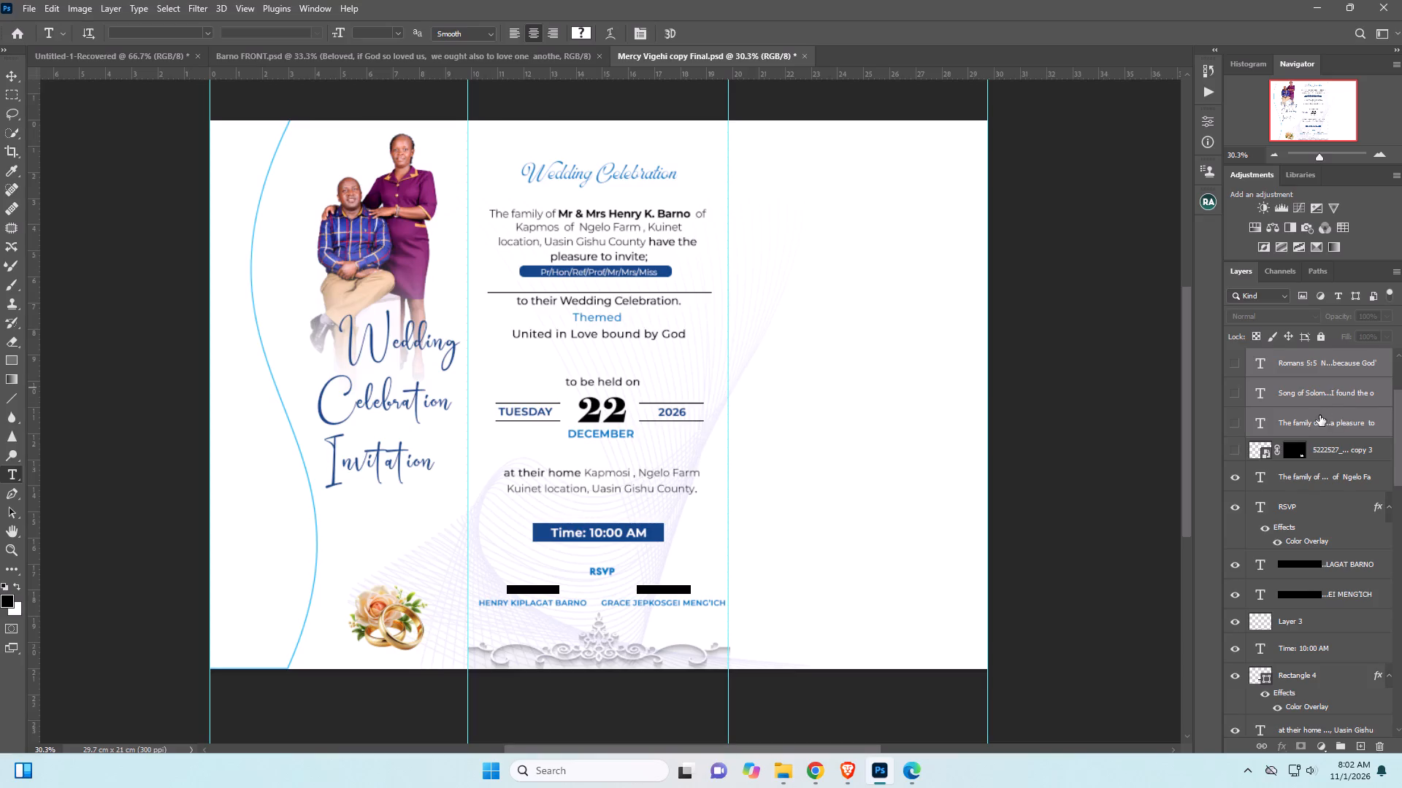
{"action": "left_click_drag", "start_coordinate": [1316, 396], "coordinate": [1379, 640]}
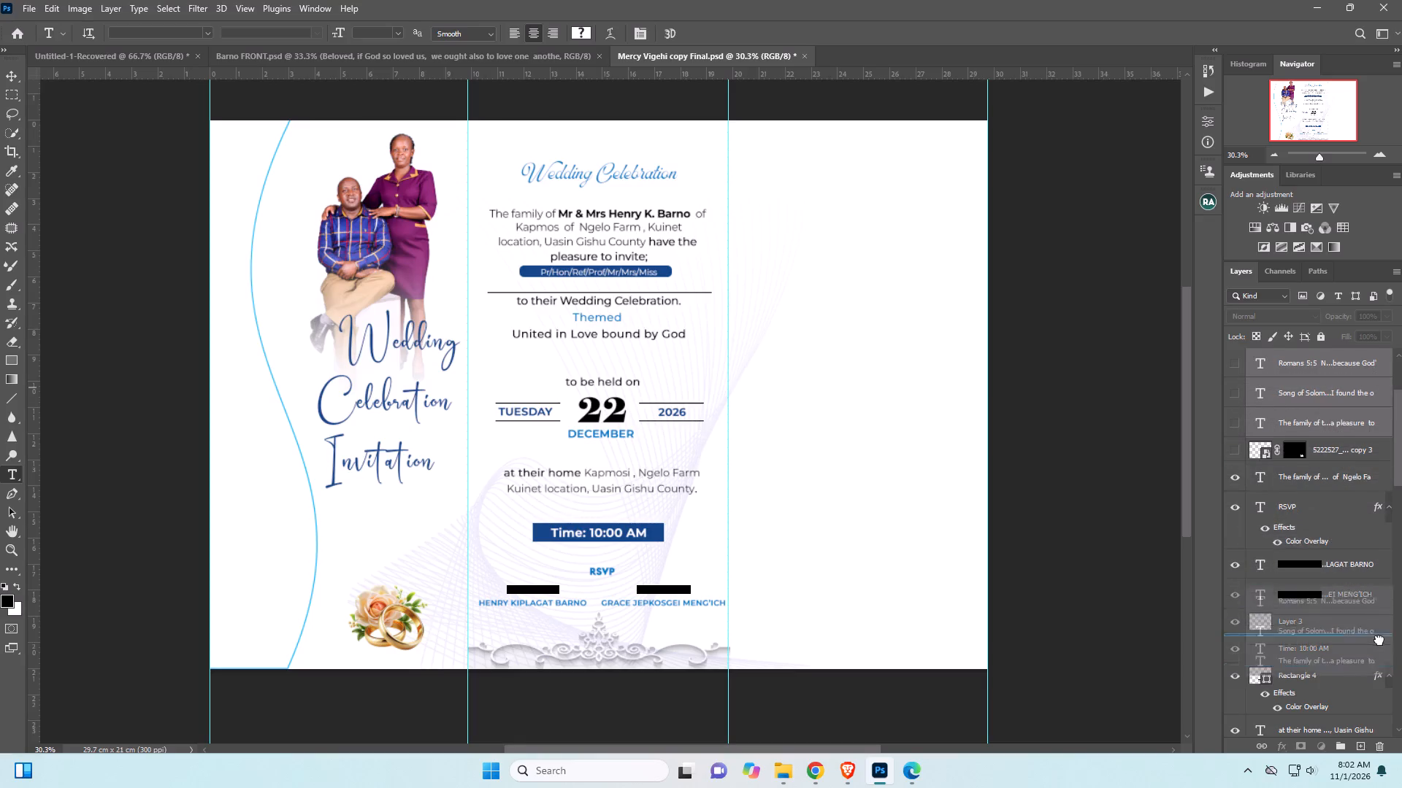
{"action": "left_click_drag", "start_coordinate": [1379, 640], "coordinate": [1385, 751]}
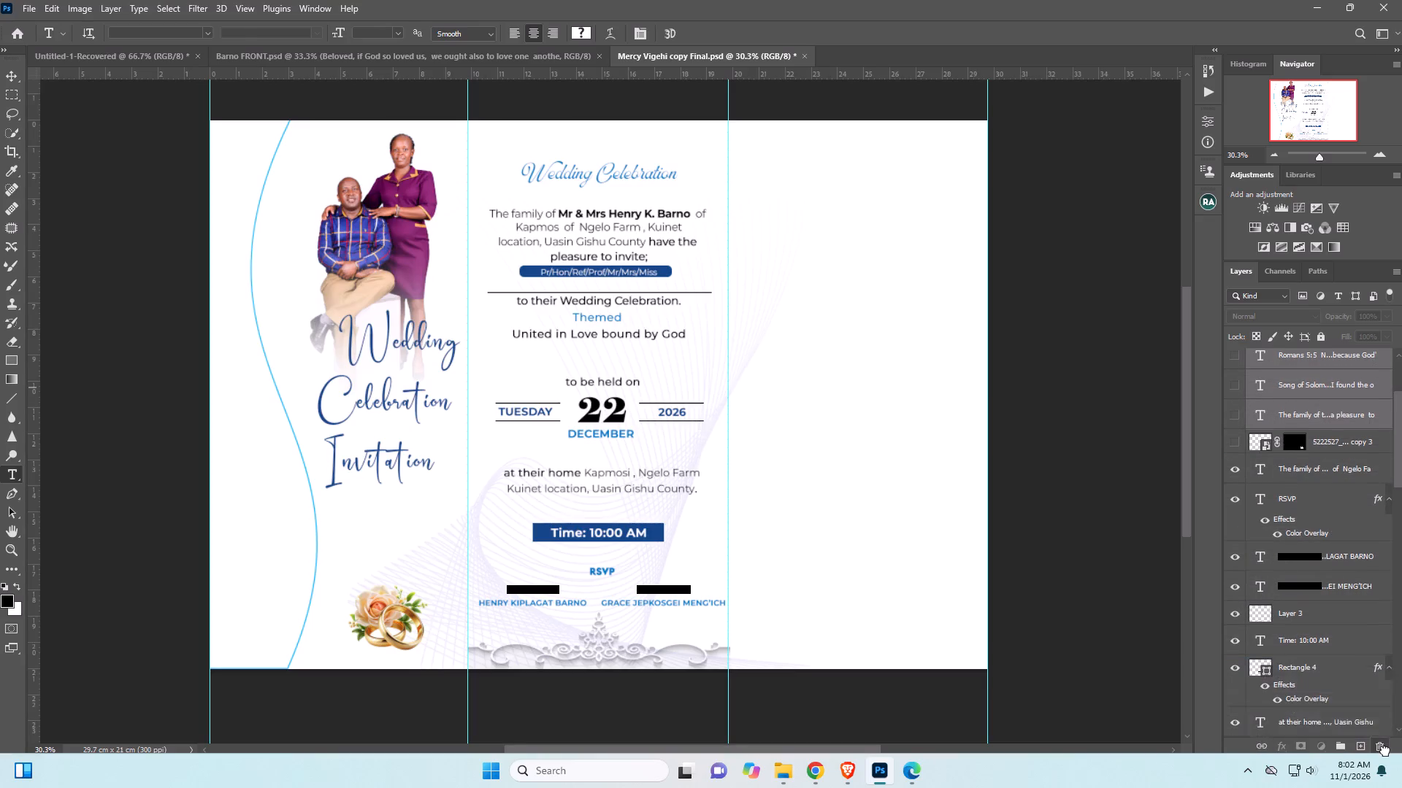
Check the hidden rings layer copy 3 and look through the stack to the hidden name text layer.
{"action": "left_click", "coordinate": [1234, 354]}
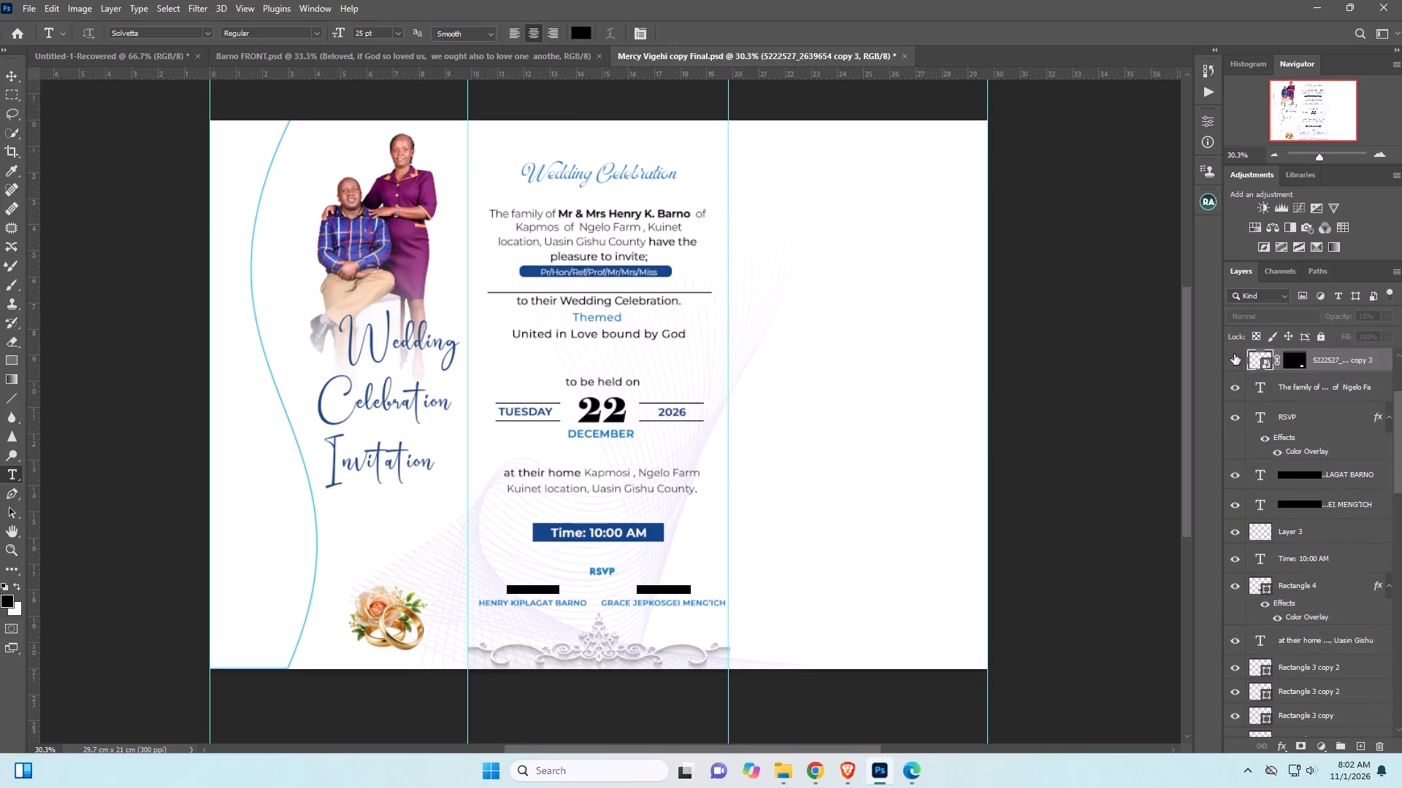
{"action": "left_click", "coordinate": [1234, 354]}
{"action": "scroll", "coordinate": [1290, 444], "scroll_direction": "down", "scroll_amount": 7}
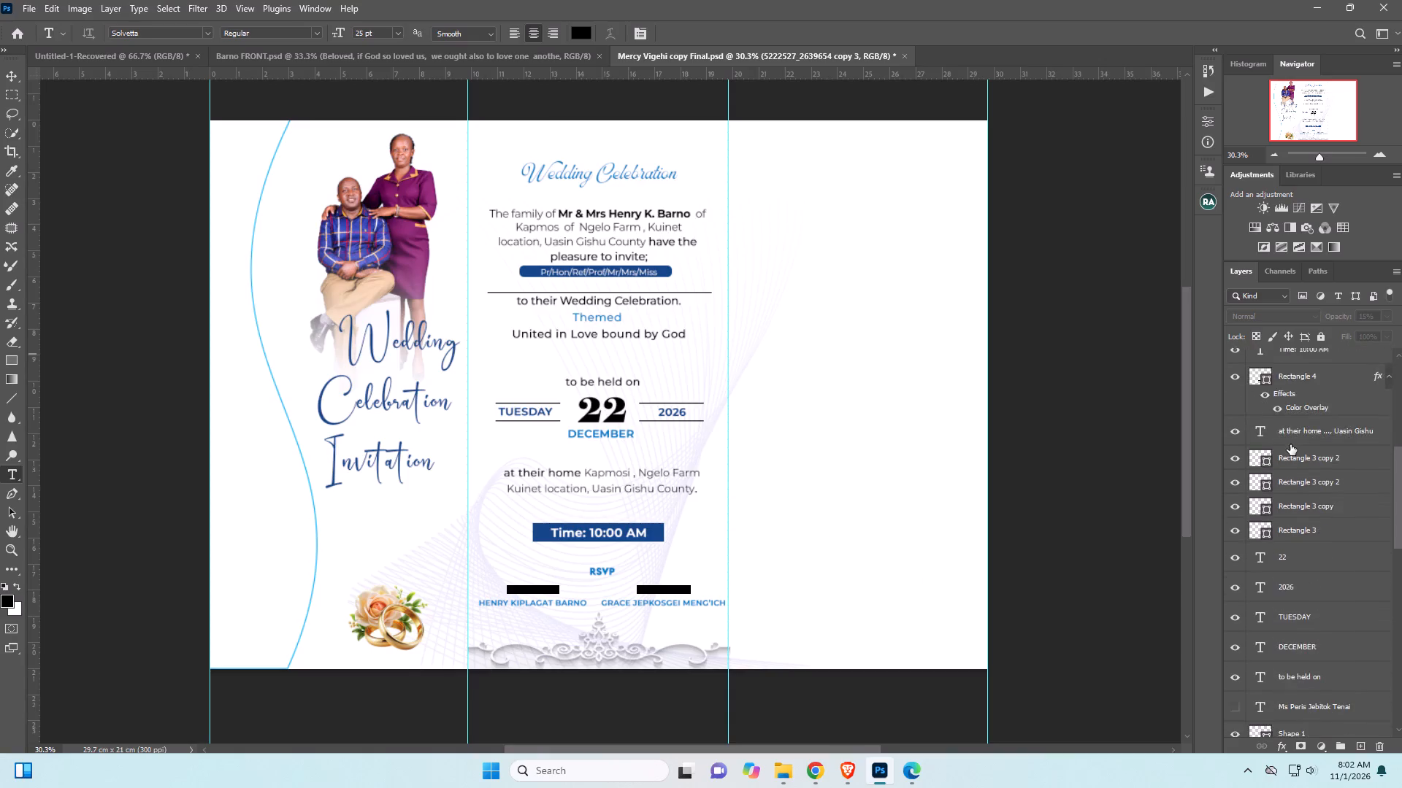
{"action": "scroll", "coordinate": [1290, 444], "scroll_direction": "down", "scroll_amount": 6}
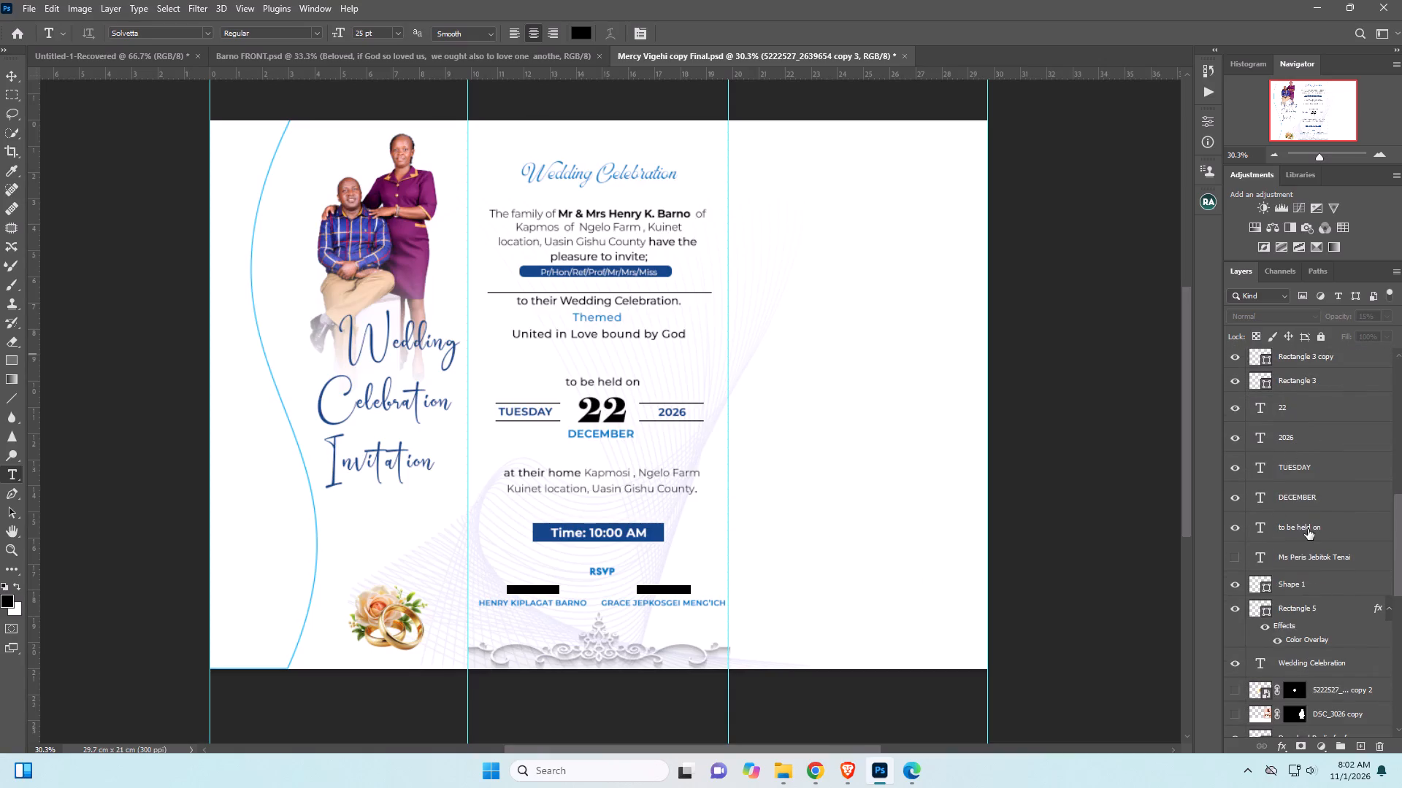
{"action": "left_click", "coordinate": [1309, 528]}
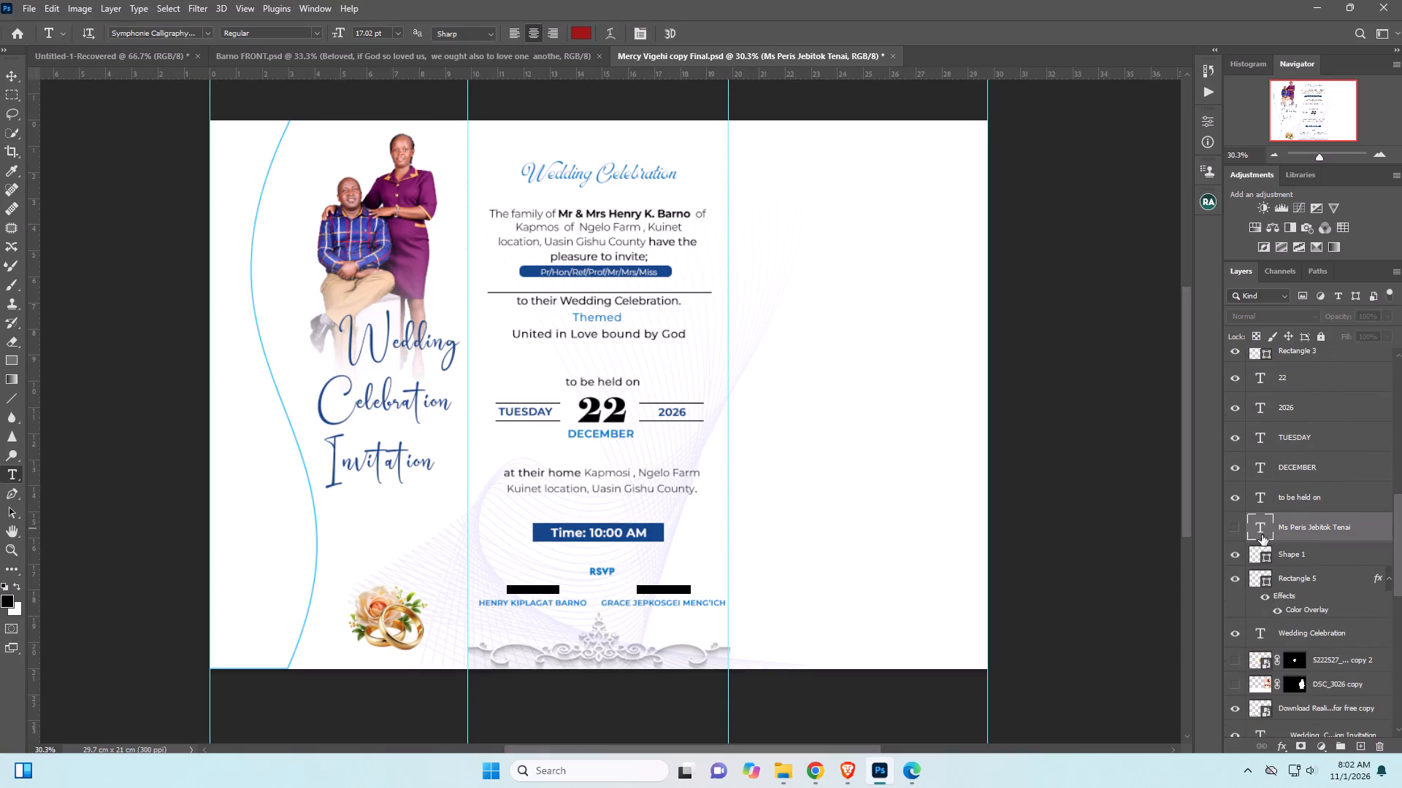
{"action": "scroll", "coordinate": [1344, 567], "scroll_direction": "down", "scroll_amount": 2}
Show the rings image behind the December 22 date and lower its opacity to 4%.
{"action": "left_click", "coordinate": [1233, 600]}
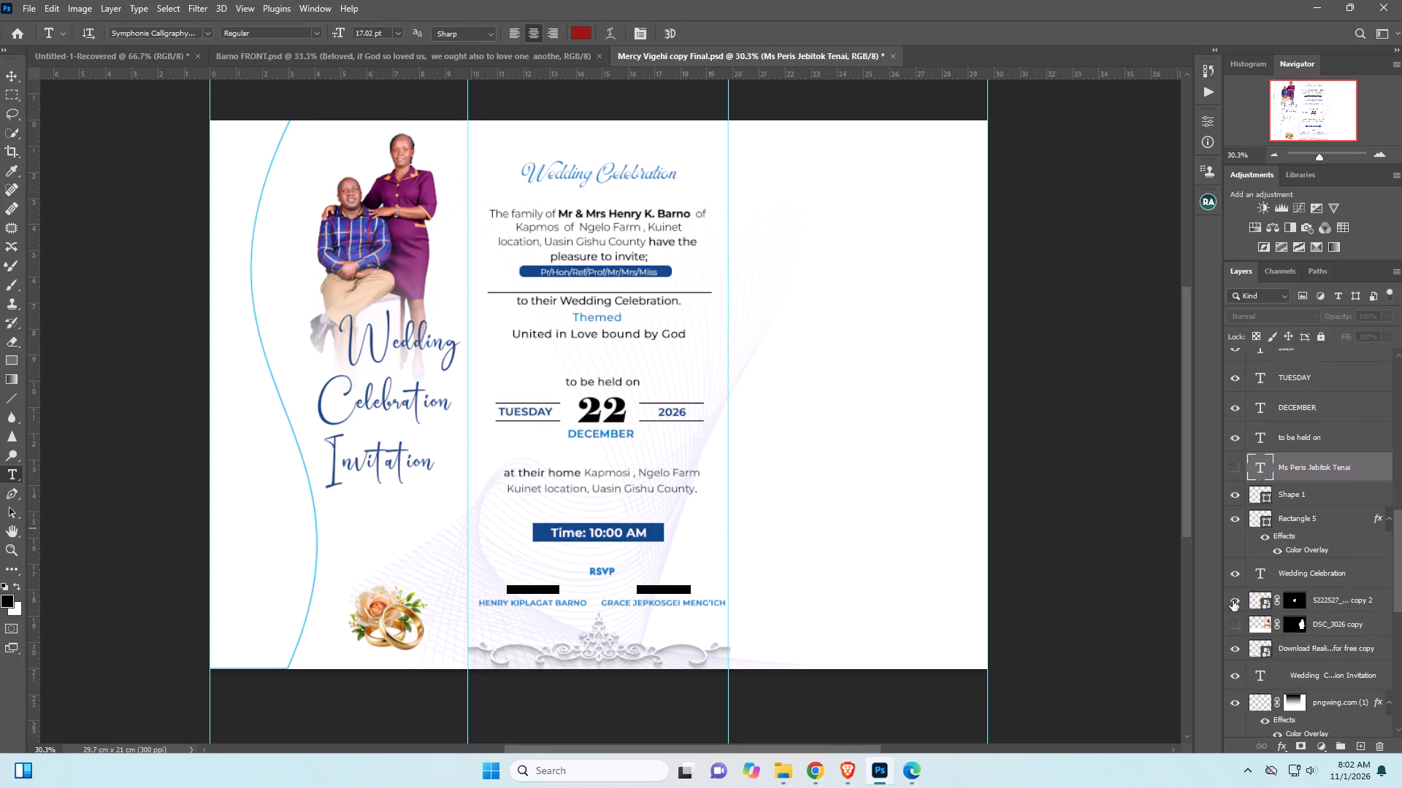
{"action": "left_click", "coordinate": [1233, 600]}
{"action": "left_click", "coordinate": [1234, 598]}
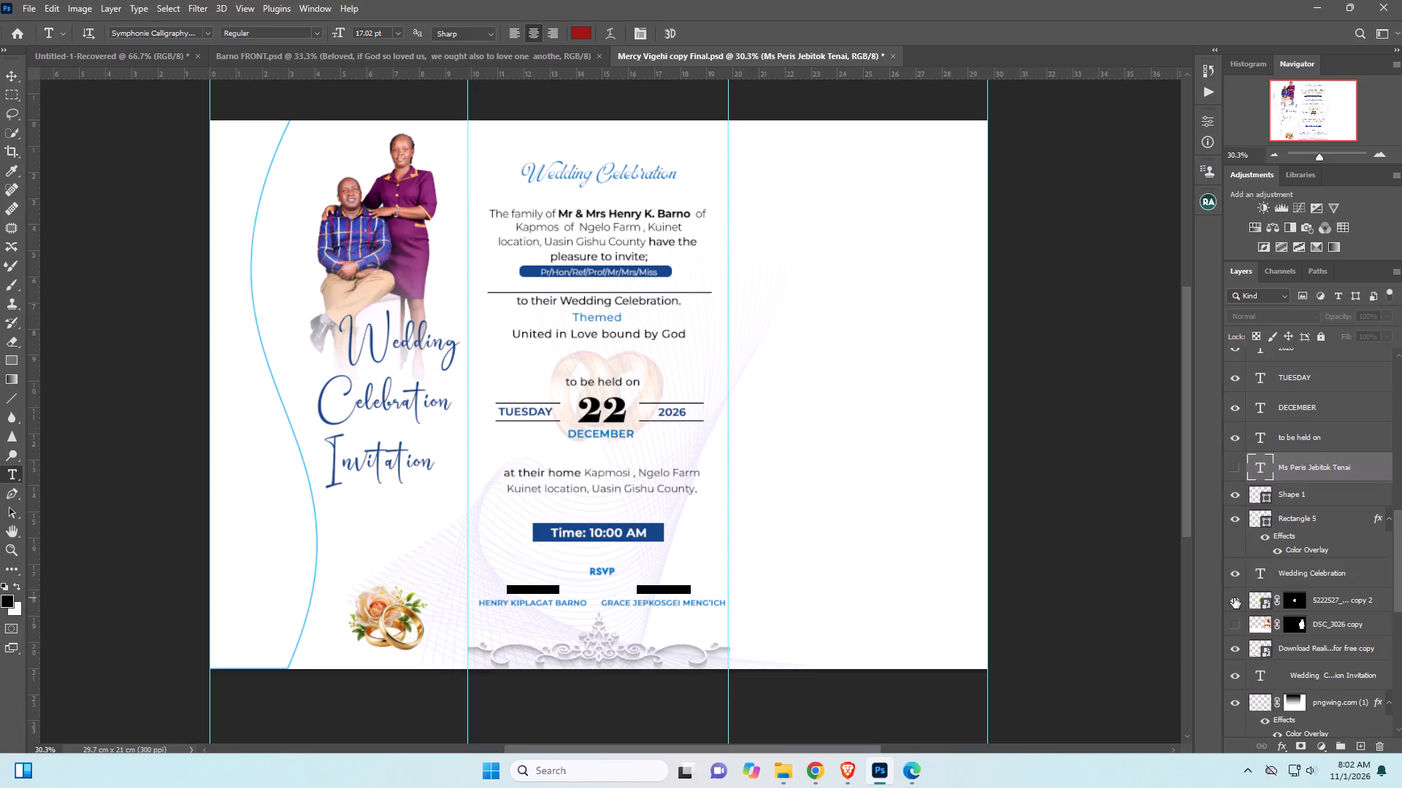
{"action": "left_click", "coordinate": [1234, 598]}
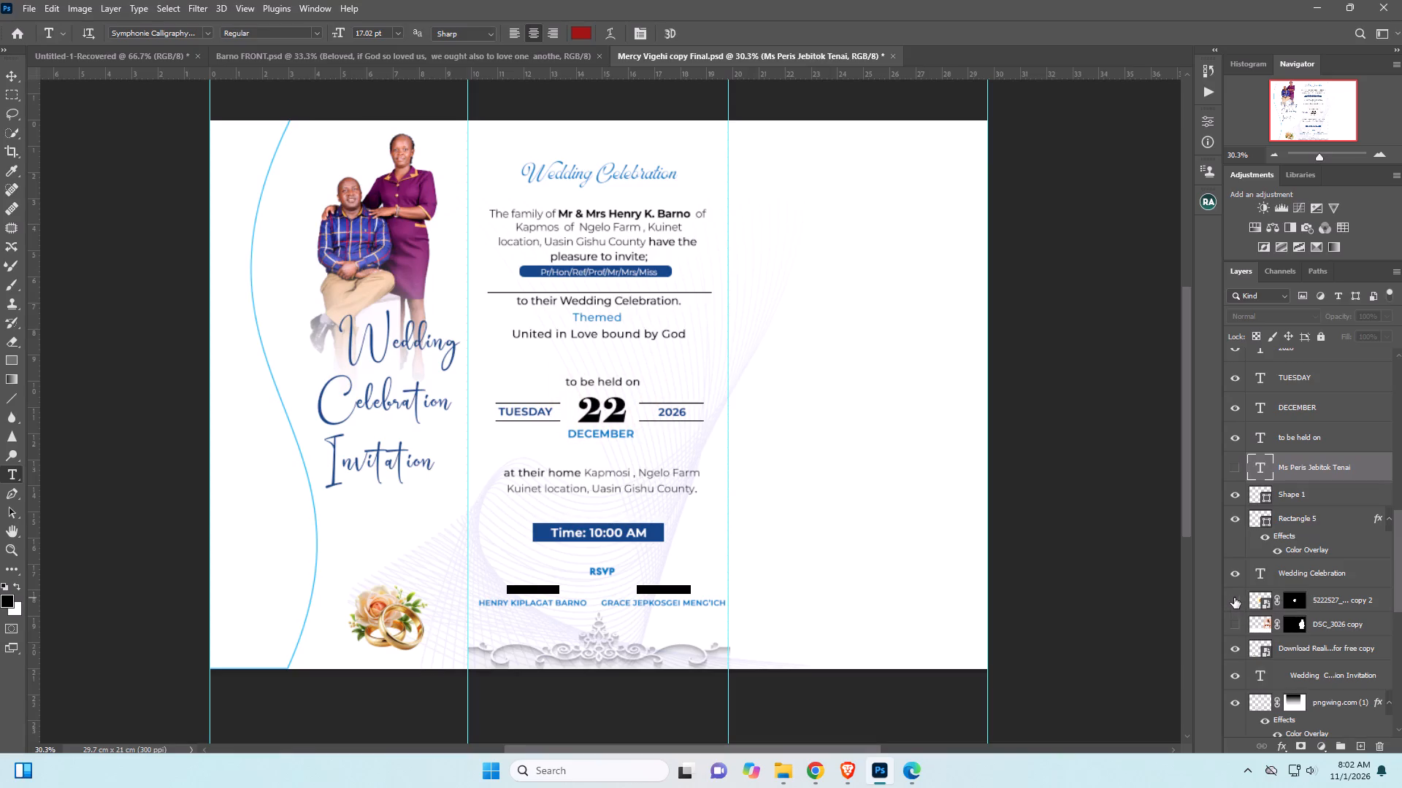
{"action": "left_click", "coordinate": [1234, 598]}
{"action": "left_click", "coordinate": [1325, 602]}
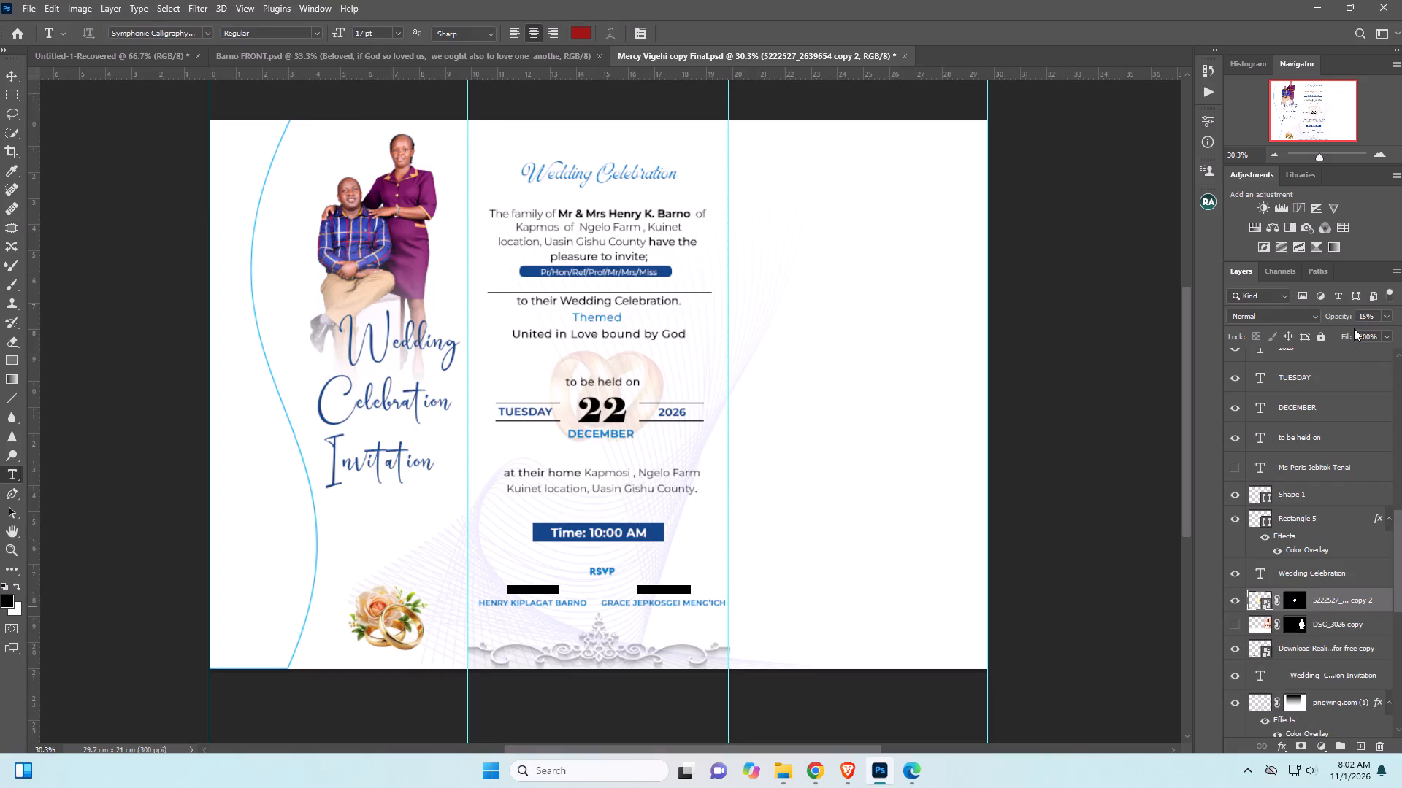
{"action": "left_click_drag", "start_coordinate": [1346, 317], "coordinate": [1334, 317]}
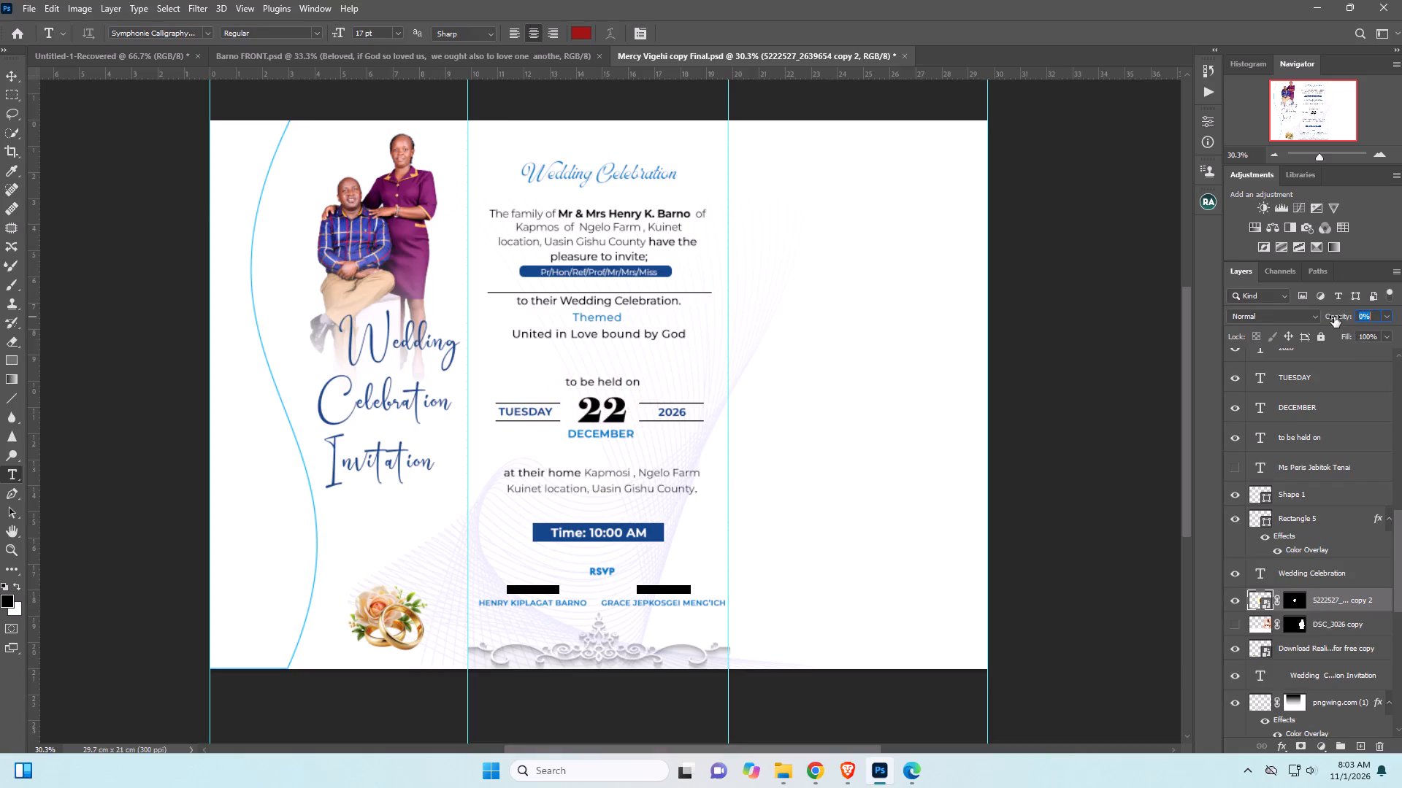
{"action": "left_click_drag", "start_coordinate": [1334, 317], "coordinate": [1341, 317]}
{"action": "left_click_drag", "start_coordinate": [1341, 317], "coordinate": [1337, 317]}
Delete the date-area rings layer copy 2 together with the hidden DSC_3026 copy photo layer.
{"action": "left_click", "coordinate": [1234, 600]}
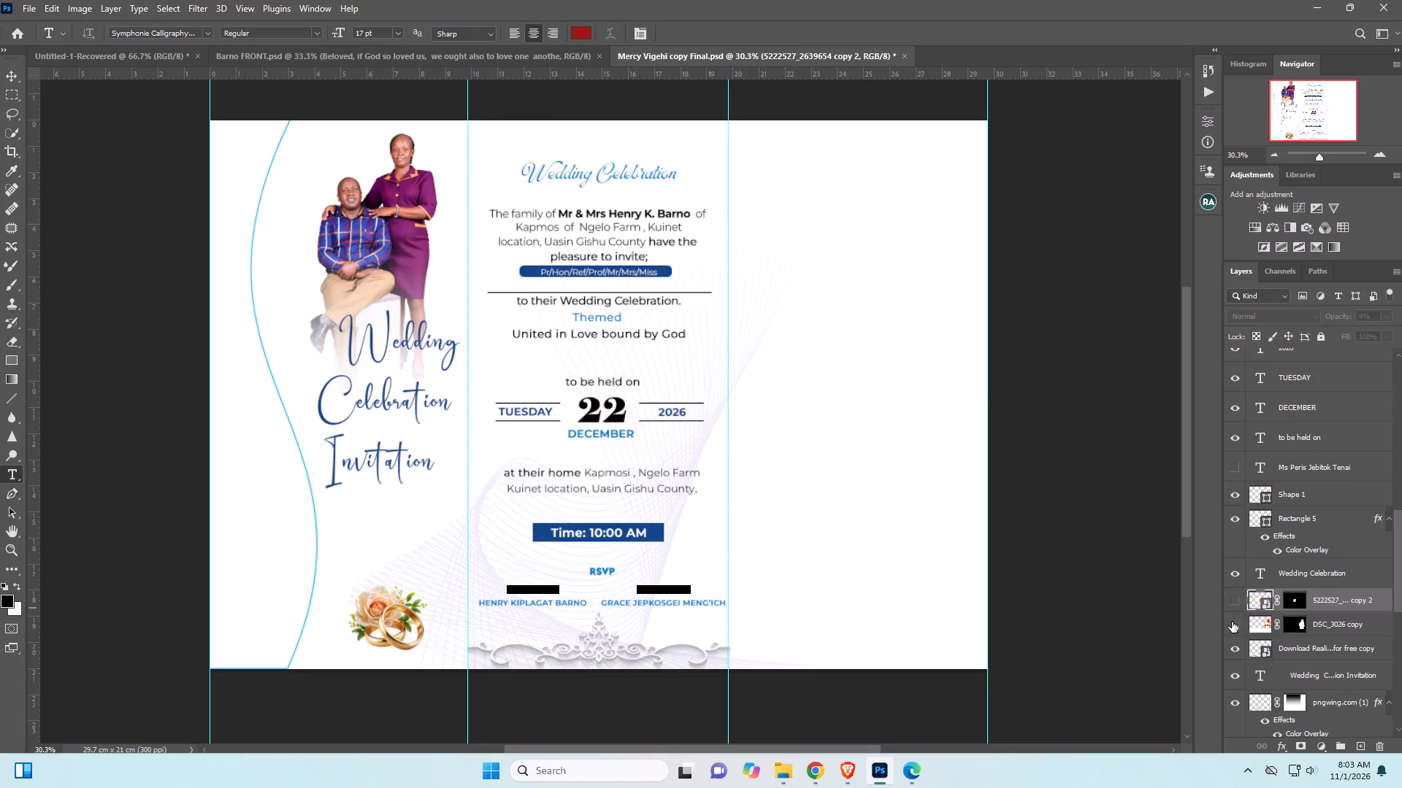
{"action": "left_click", "coordinate": [1333, 619], "text": "ctrl"}
{"action": "left_click_drag", "start_coordinate": [1333, 599], "coordinate": [1343, 632]}
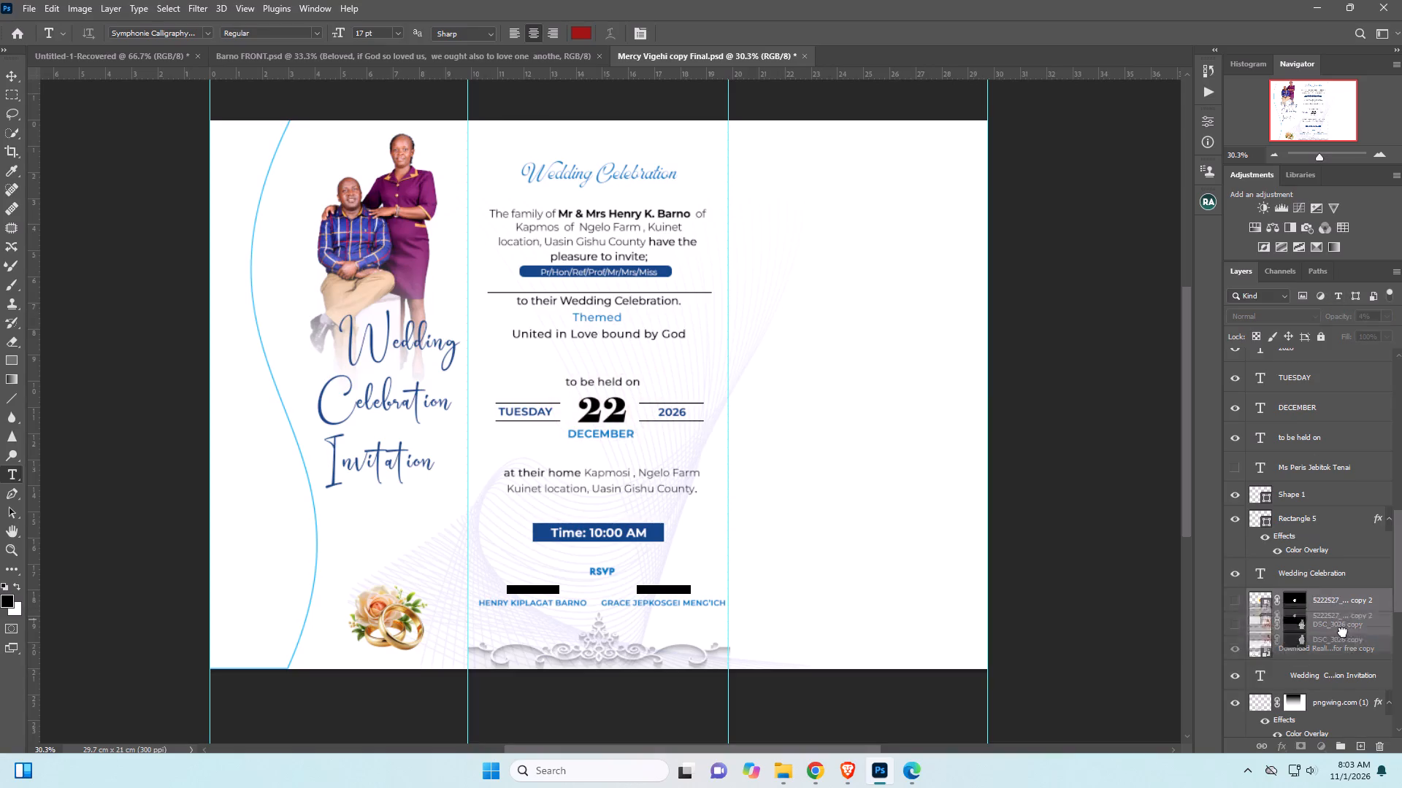
{"action": "left_click_drag", "start_coordinate": [1343, 632], "coordinate": [1384, 749]}
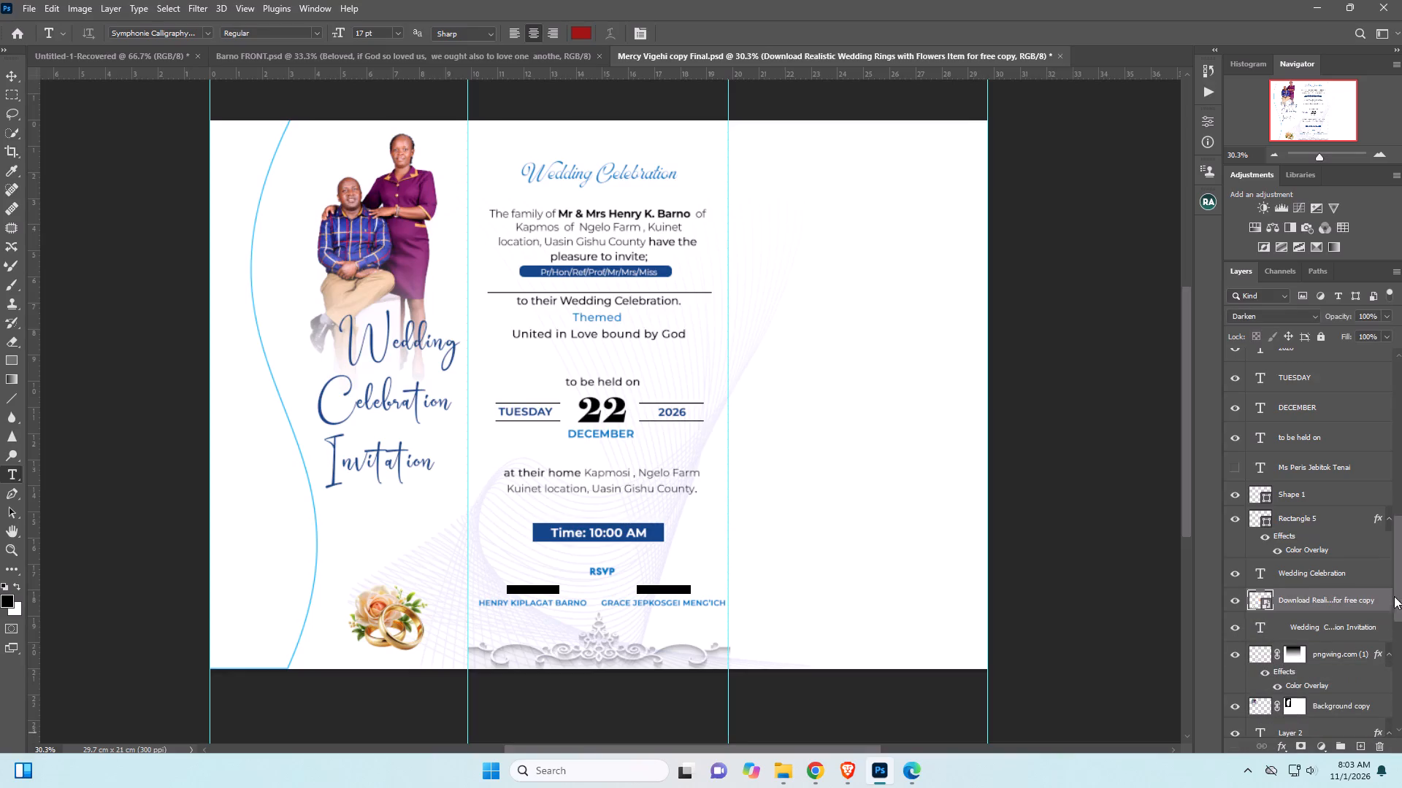
Delete the hidden layers 5222527 copy, Engagement & Farewell Party and the 23313636 copy from the lower layer stack.
{"action": "left_click_drag", "start_coordinate": [1398, 577], "coordinate": [1400, 649]}
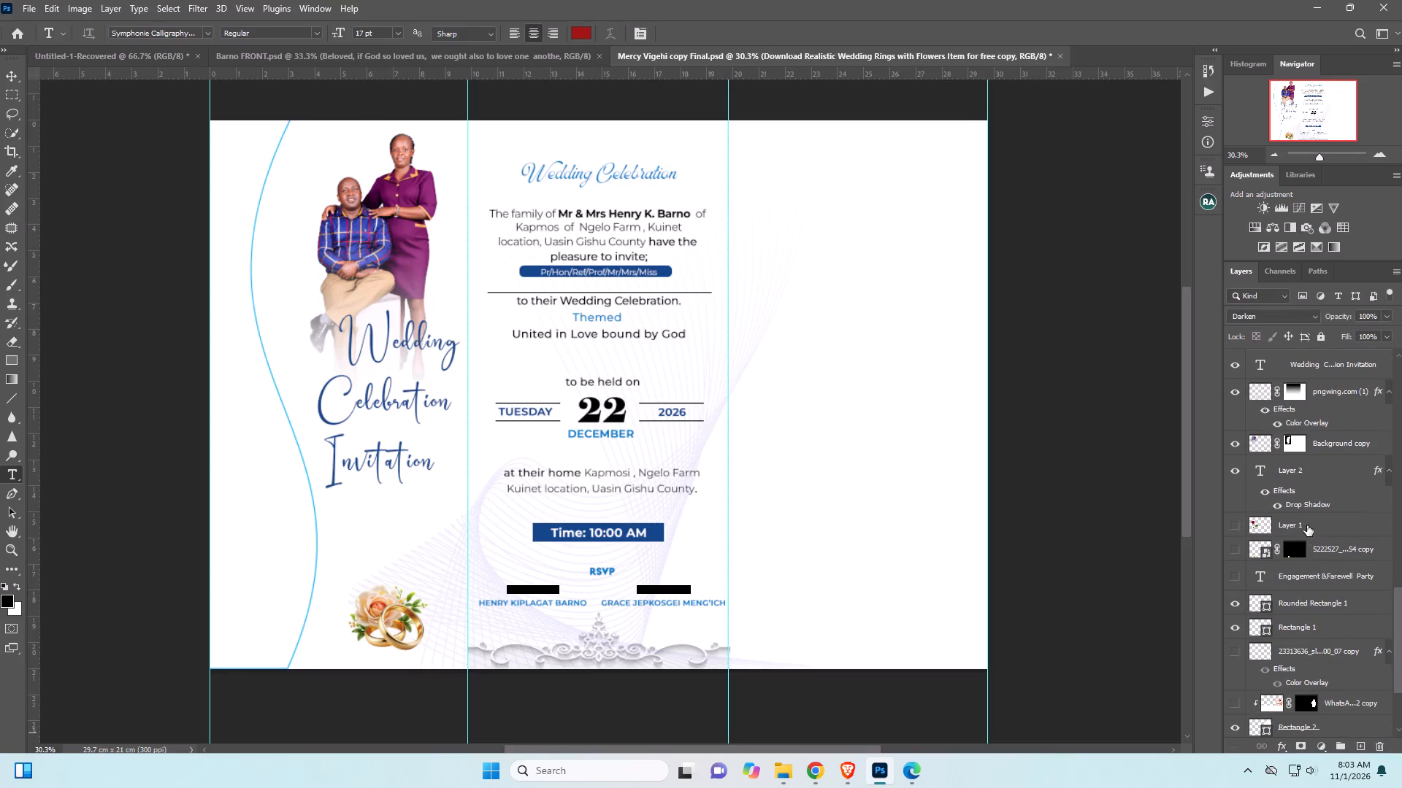
{"action": "left_click", "coordinate": [1236, 550]}
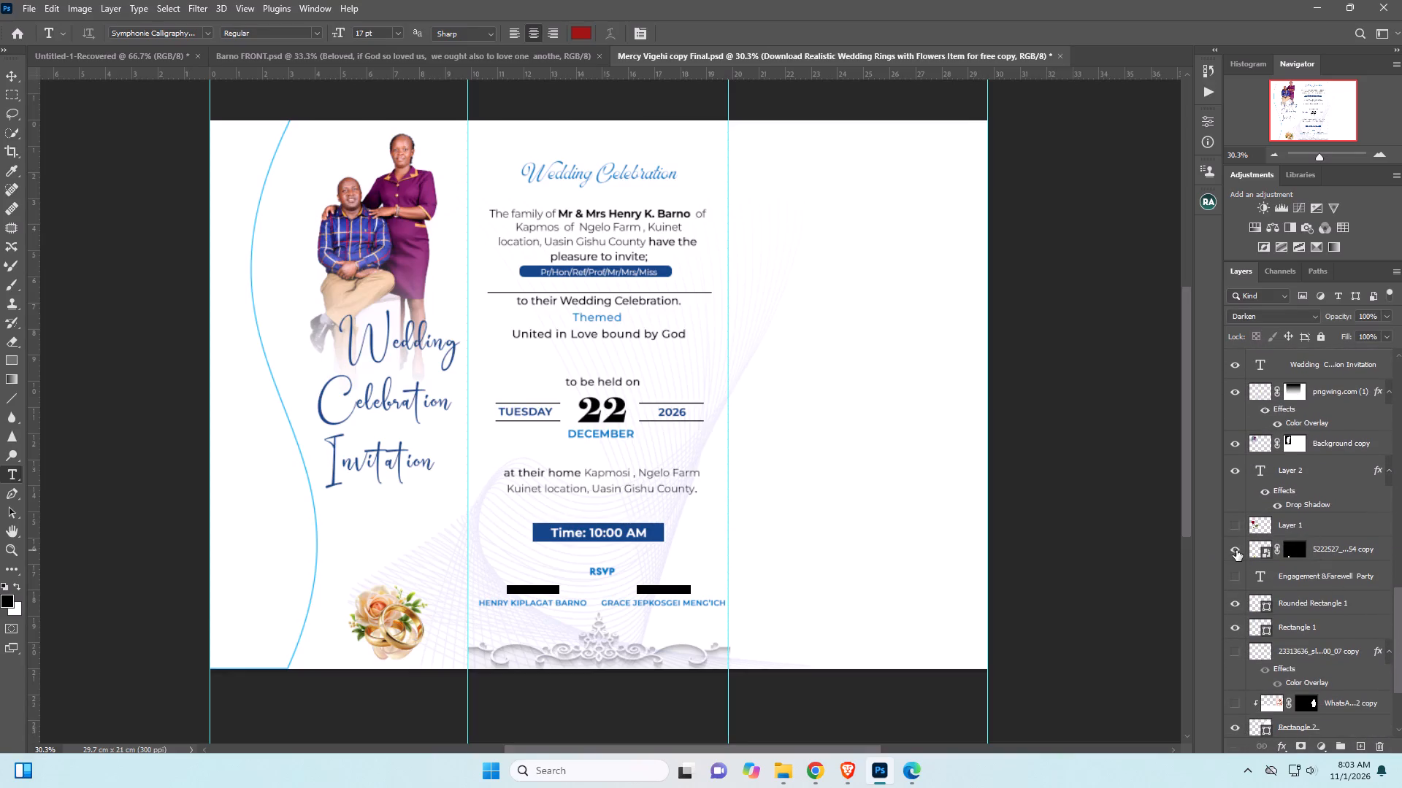
{"action": "left_click", "coordinate": [1236, 550]}
{"action": "left_click", "coordinate": [1328, 557]}
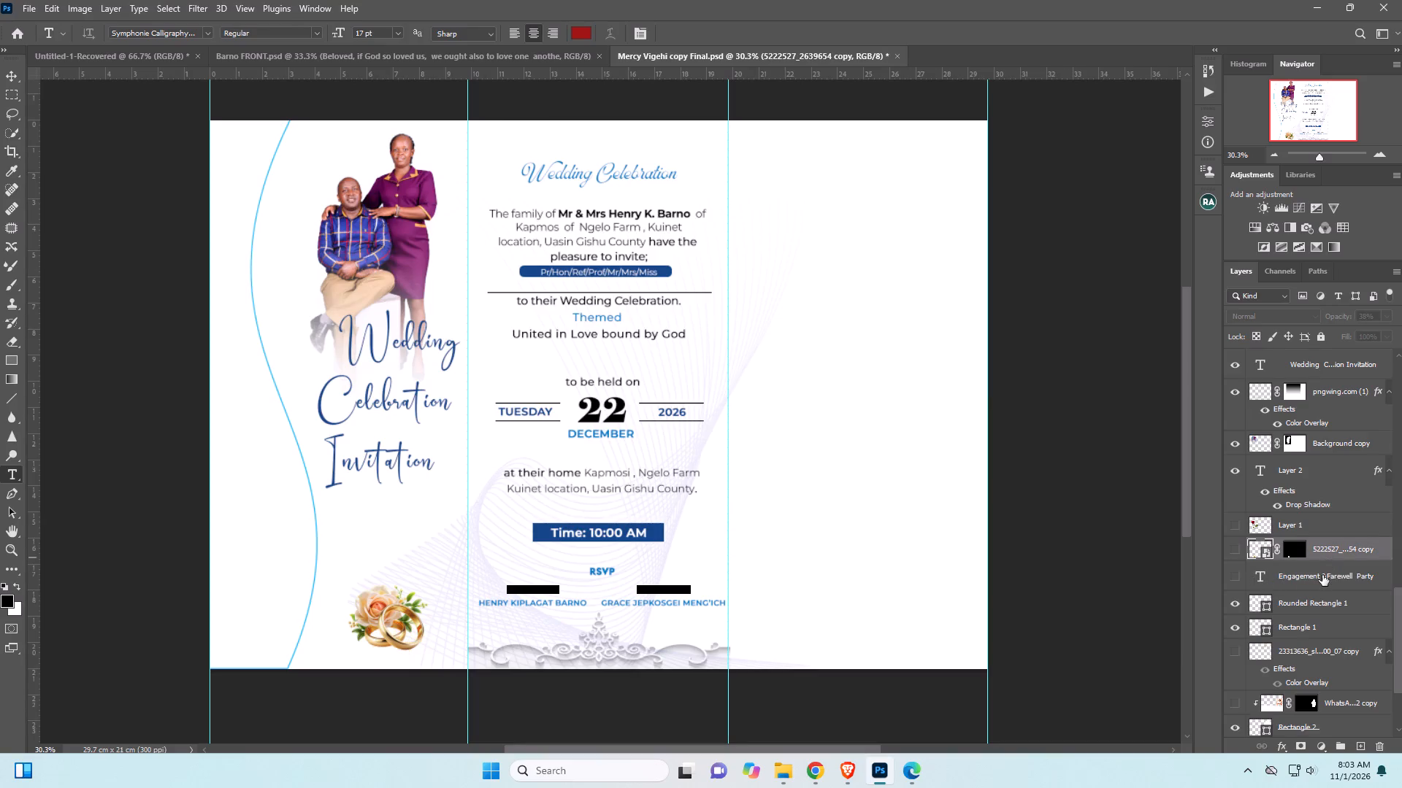
{"action": "left_click", "coordinate": [1322, 575], "text": "ctrl"}
{"action": "left_click", "coordinate": [1320, 646], "text": "ctrl"}
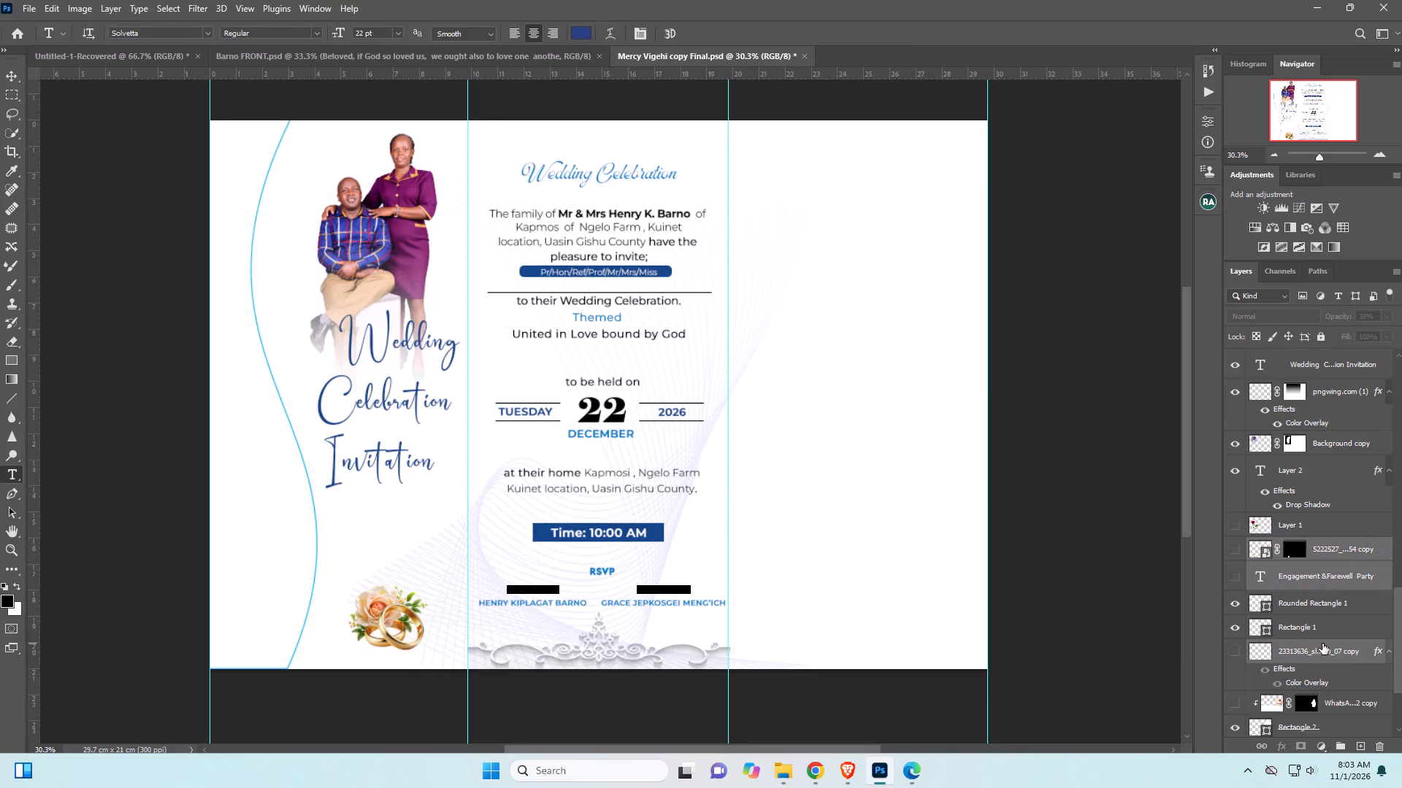
{"action": "left_click_drag", "start_coordinate": [1325, 650], "coordinate": [1382, 750]}
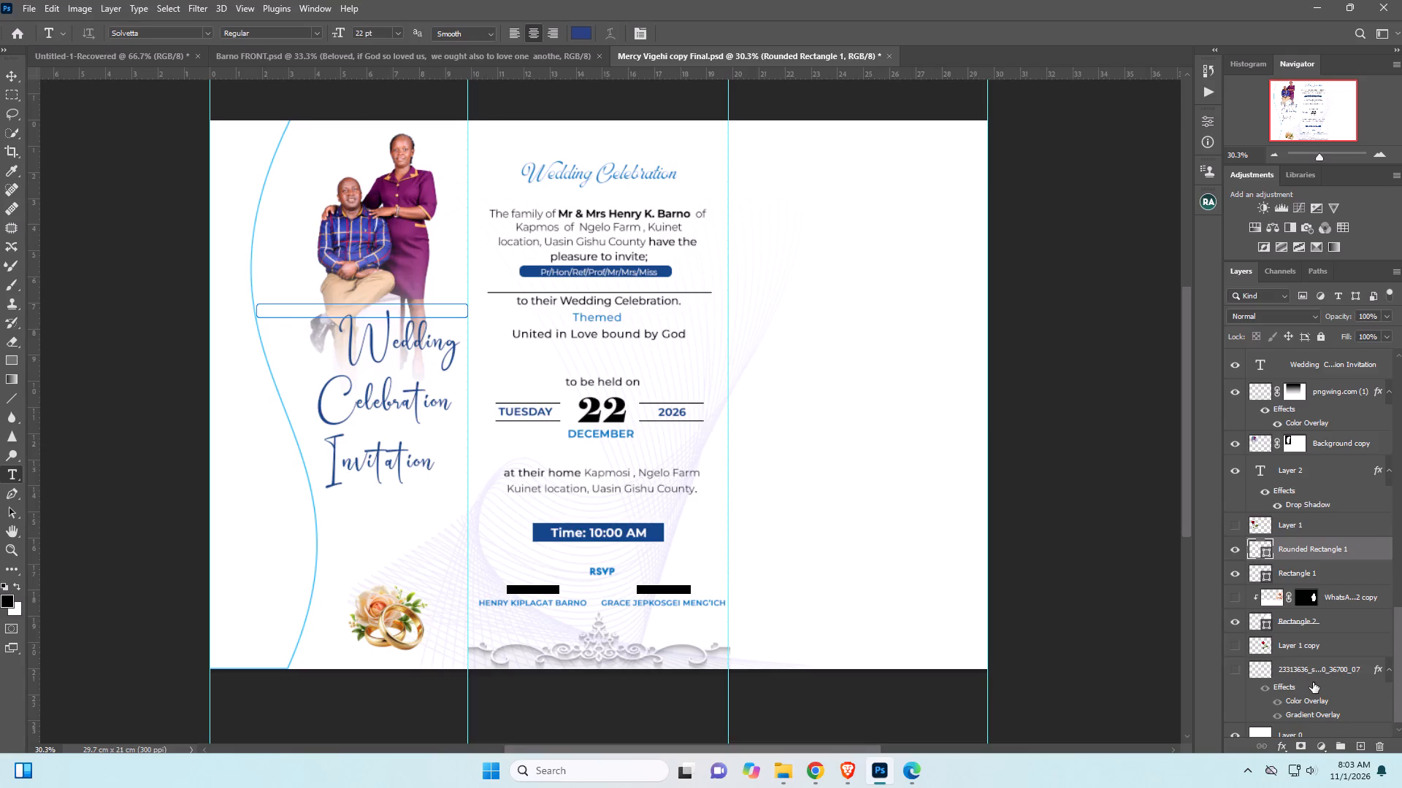
Preview the hidden Layer 1 and WhatsApp image copy, and delete the WhatsApp image copy, Layer 1 copy and remaining 23313636 layers.
{"action": "scroll", "coordinate": [1338, 670], "scroll_direction": "down", "scroll_amount": 6}
{"action": "left_click", "coordinate": [1233, 514]}
{"action": "left_click", "coordinate": [1233, 514]}
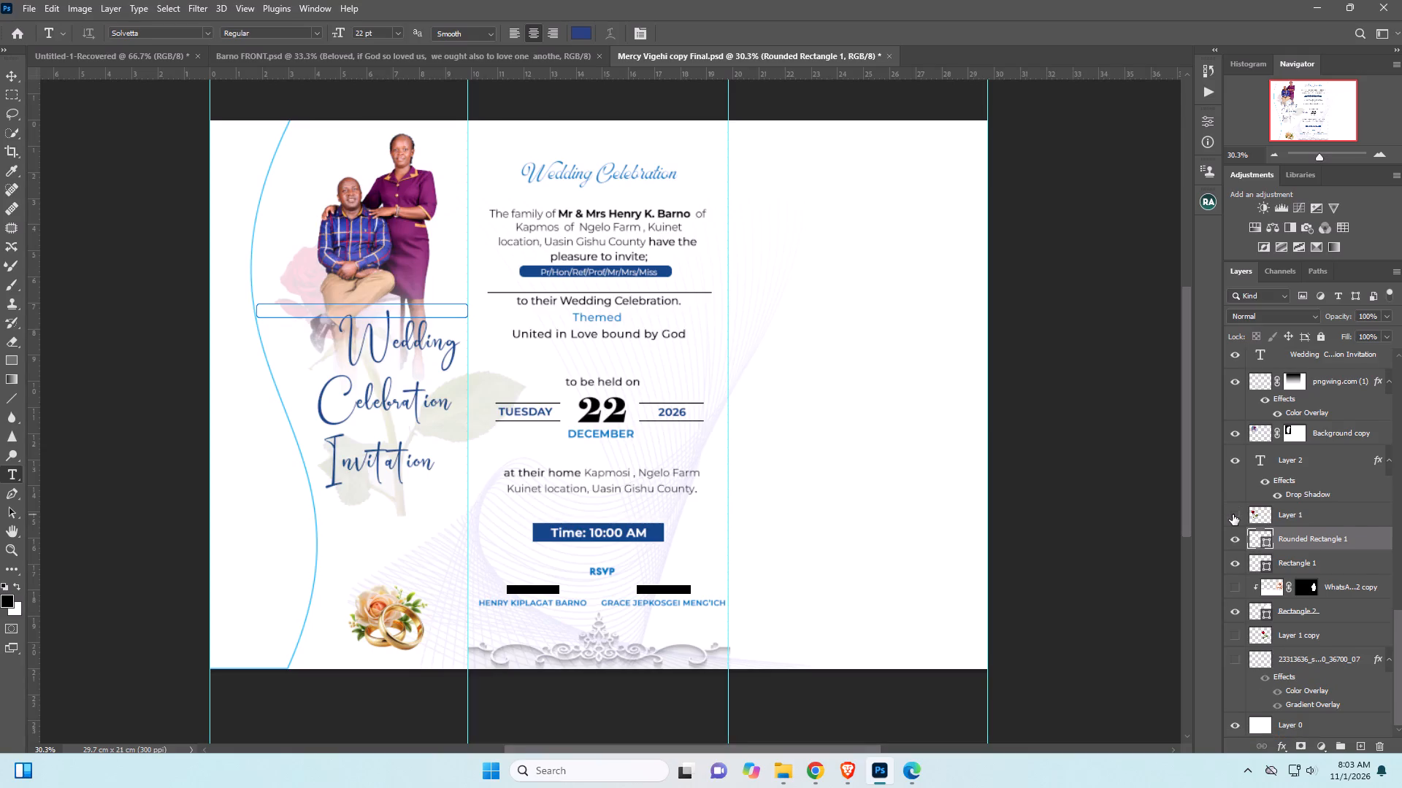
{"action": "left_click", "coordinate": [1236, 585]}
{"action": "left_click", "coordinate": [1236, 585]}
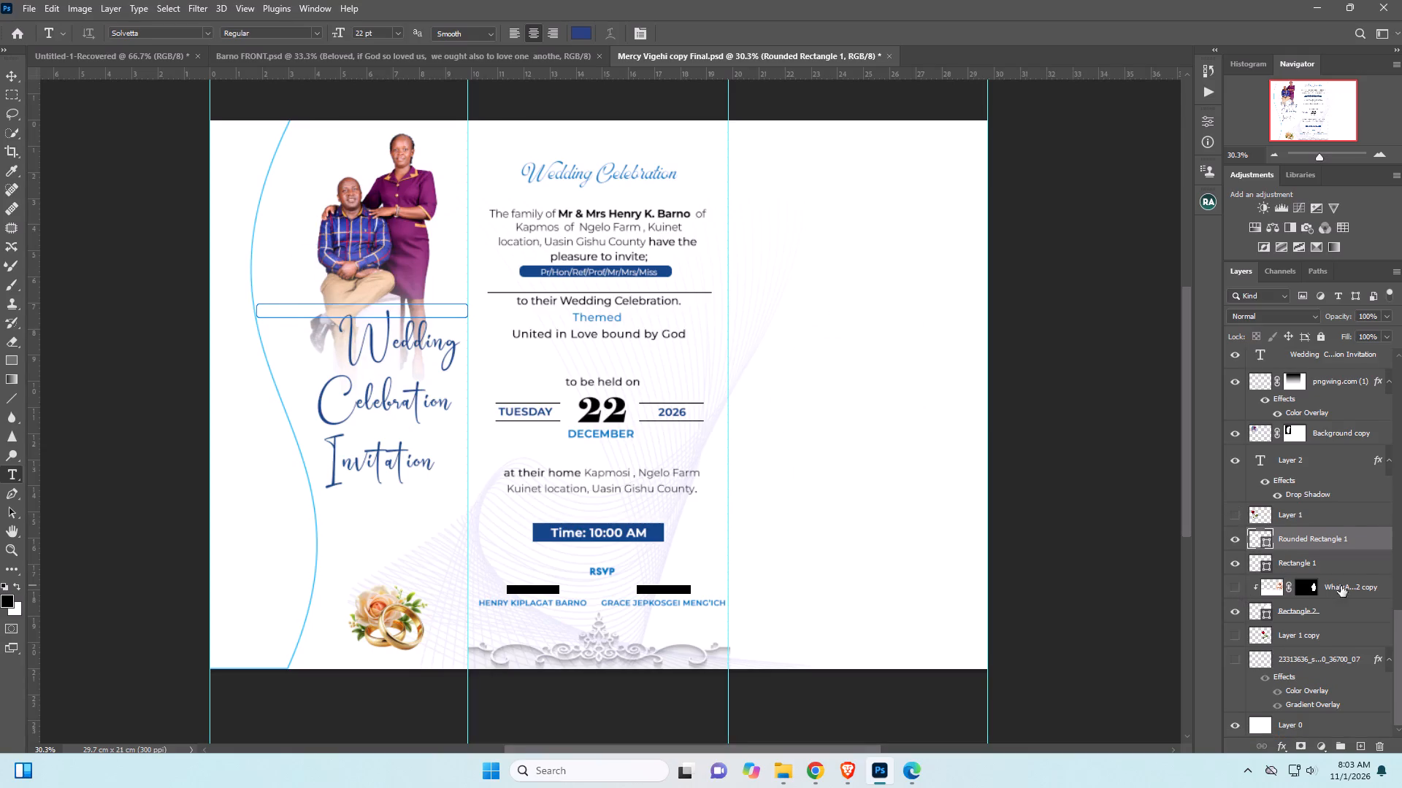
{"action": "left_click", "coordinate": [1344, 586]}
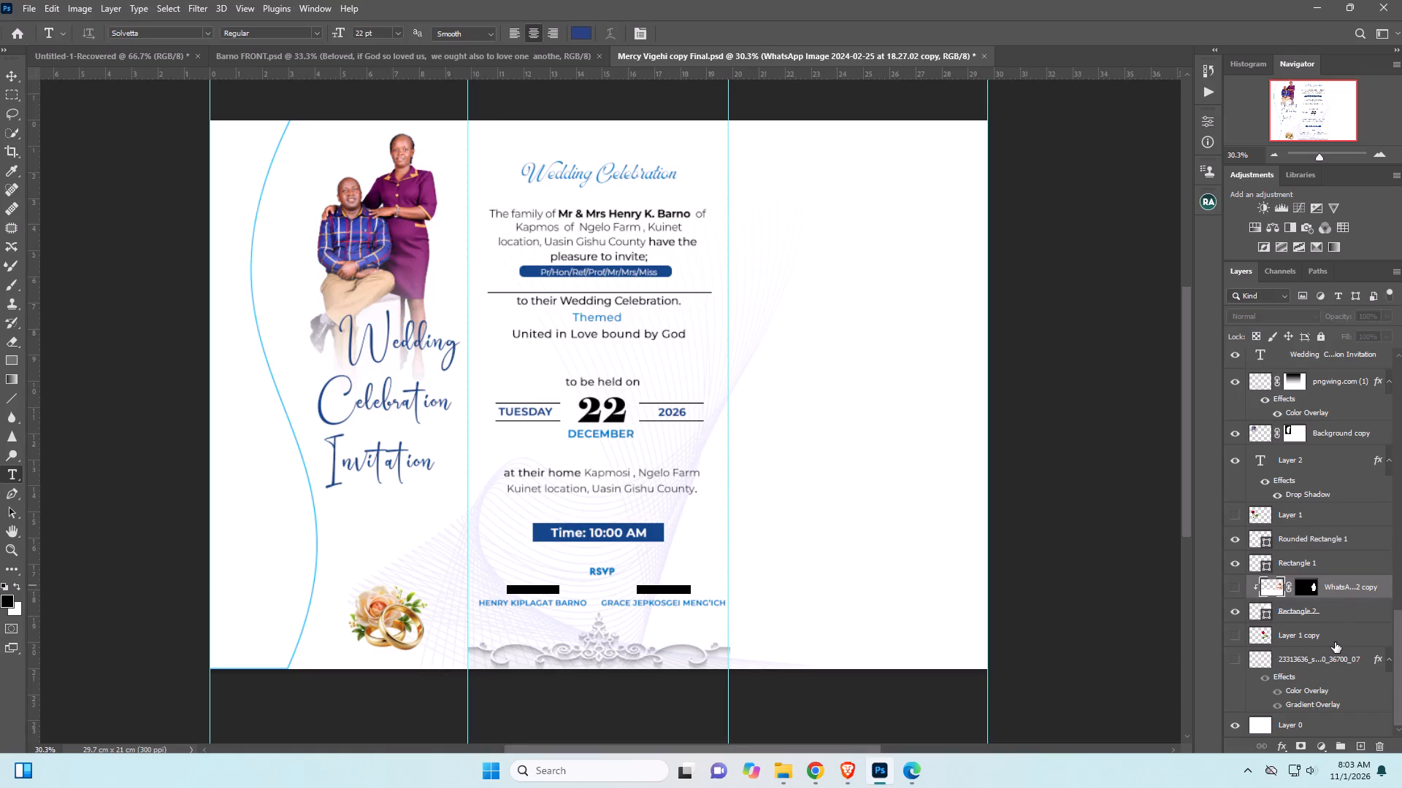
{"action": "left_click", "coordinate": [1335, 641], "text": "ctrl"}
{"action": "left_click", "coordinate": [1333, 662], "text": "ctrl"}
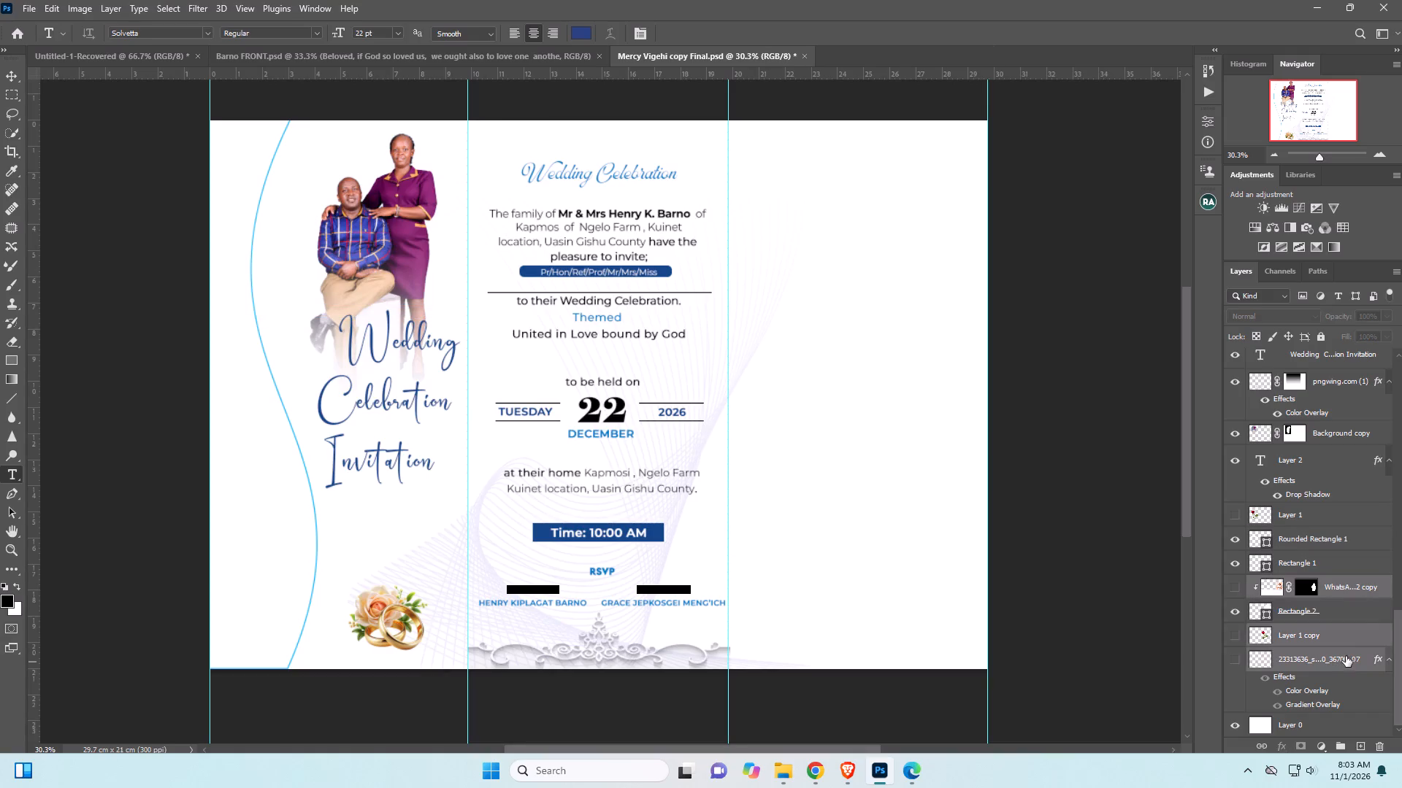
{"action": "left_click_drag", "start_coordinate": [1349, 587], "coordinate": [1381, 712]}
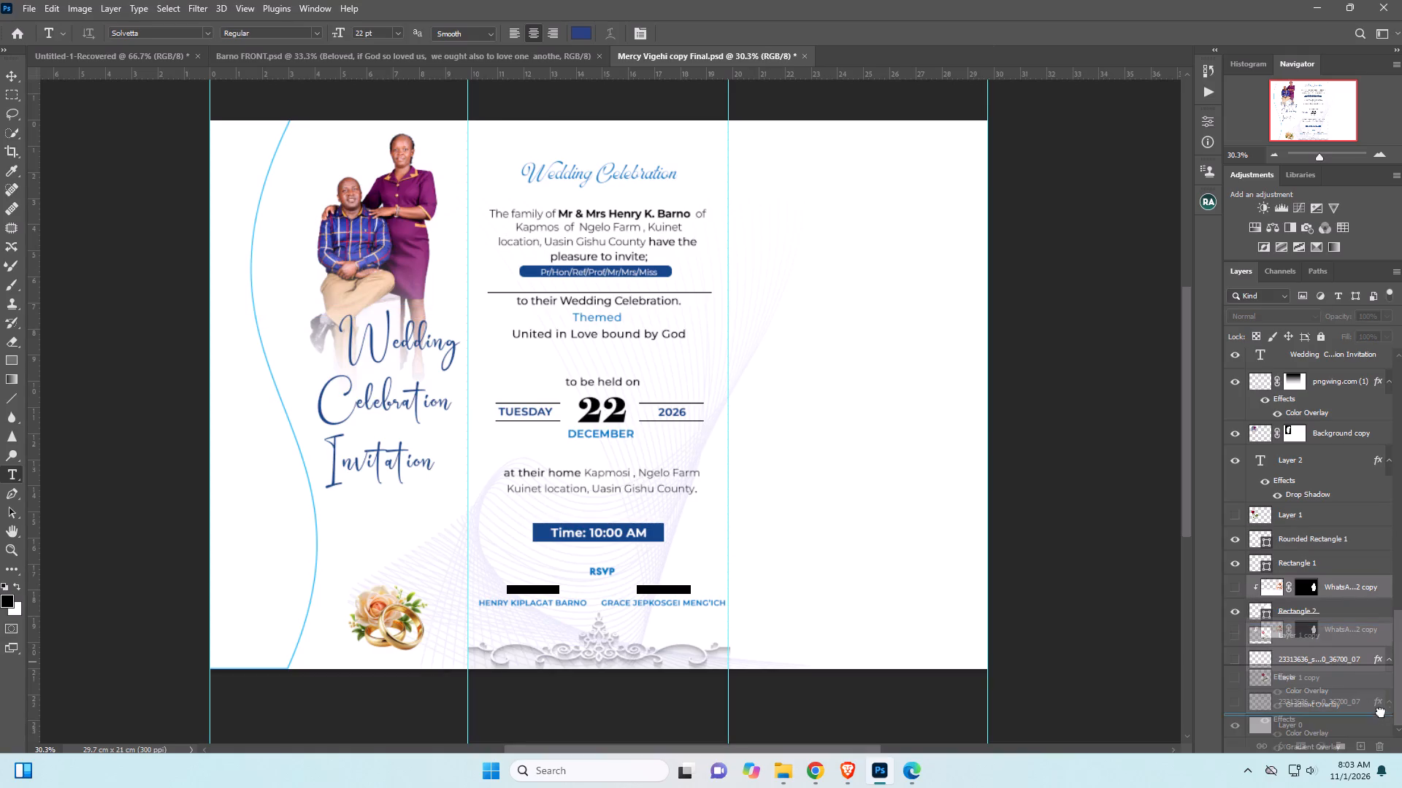
{"action": "left_click_drag", "start_coordinate": [1381, 712], "coordinate": [1387, 746]}
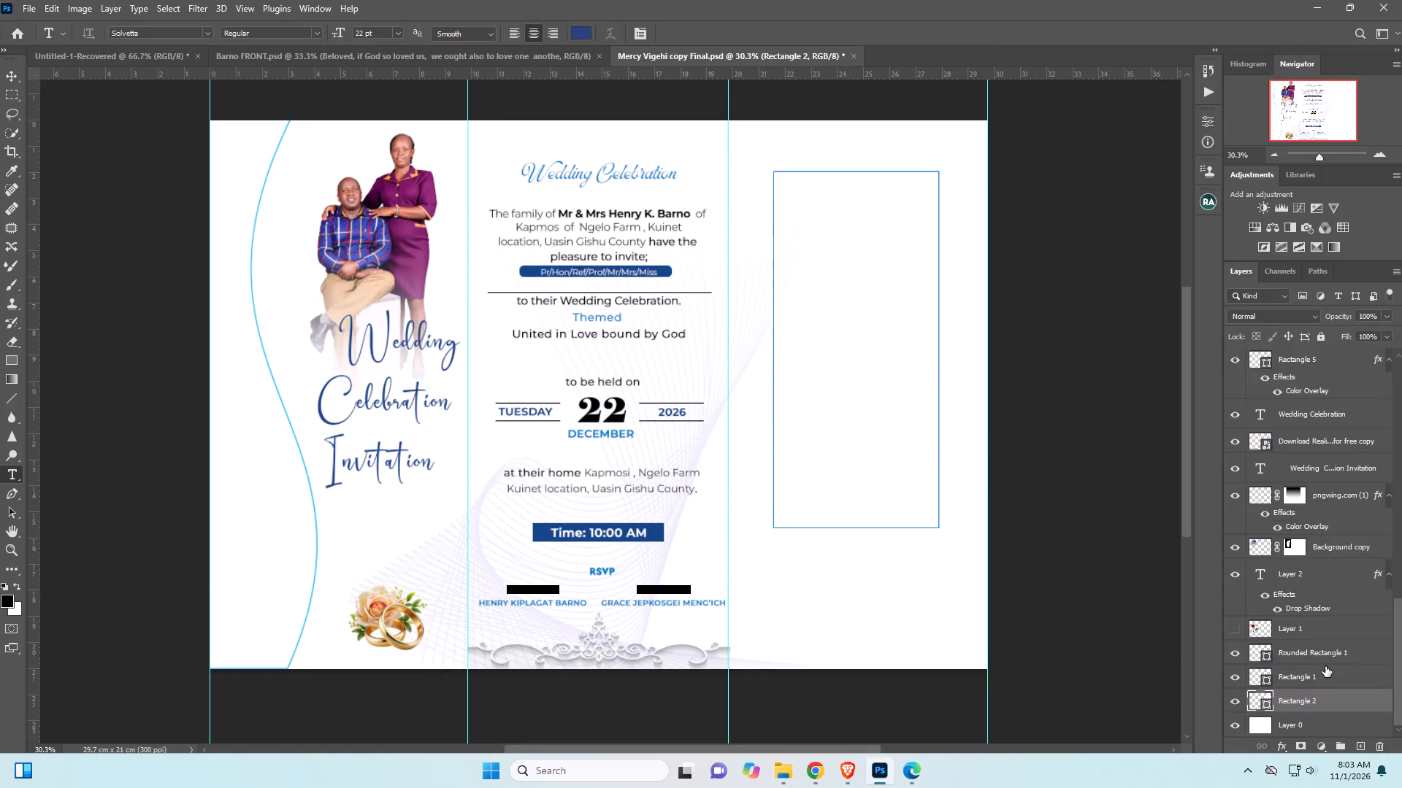
Toggle Rectangle 2 on the third panel to check it, delete that layer, and select Layer 1.
{"action": "scroll", "coordinate": [1351, 660], "scroll_direction": "down", "scroll_amount": 6}
{"action": "left_click", "coordinate": [1233, 700]}
{"action": "left_click", "coordinate": [1233, 700]}
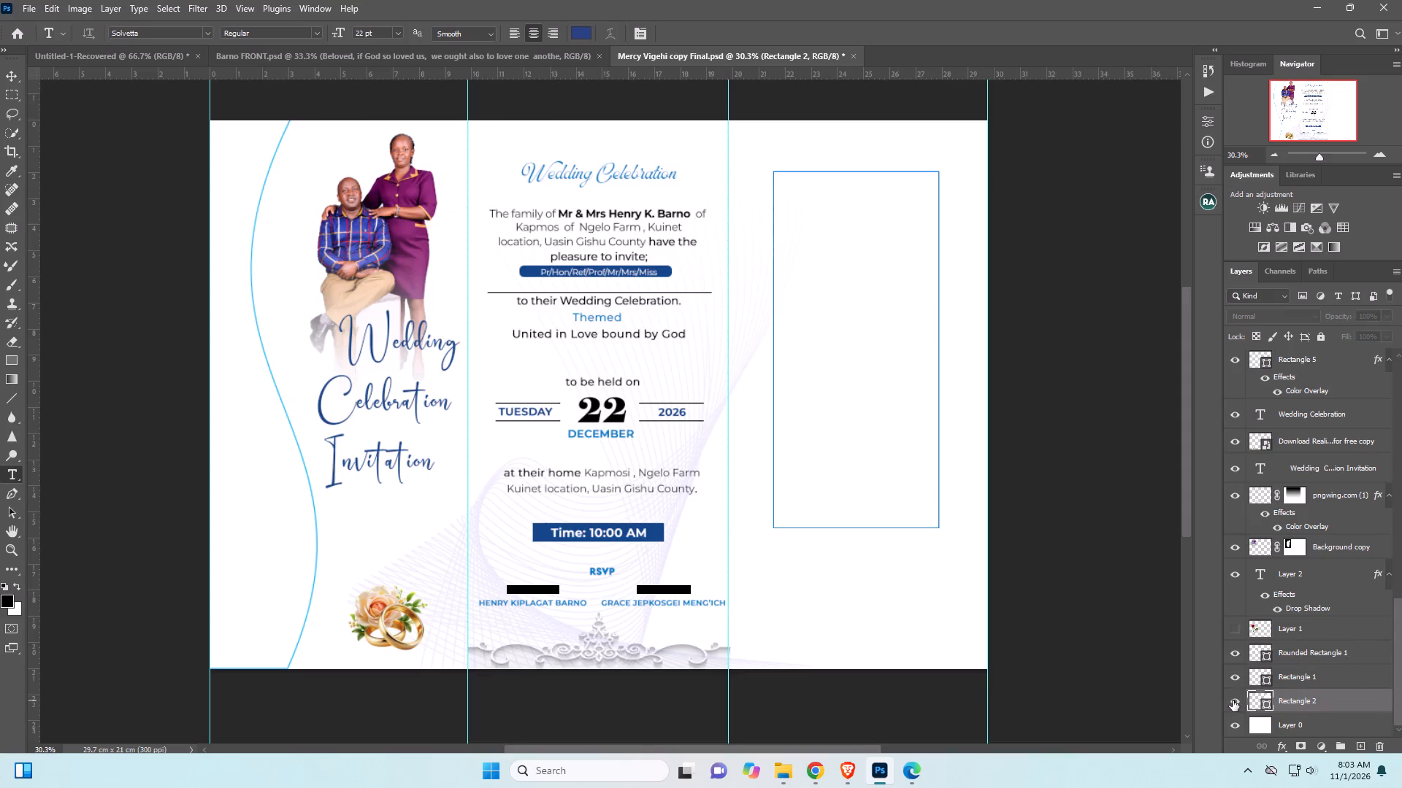
{"action": "left_click", "coordinate": [1233, 700]}
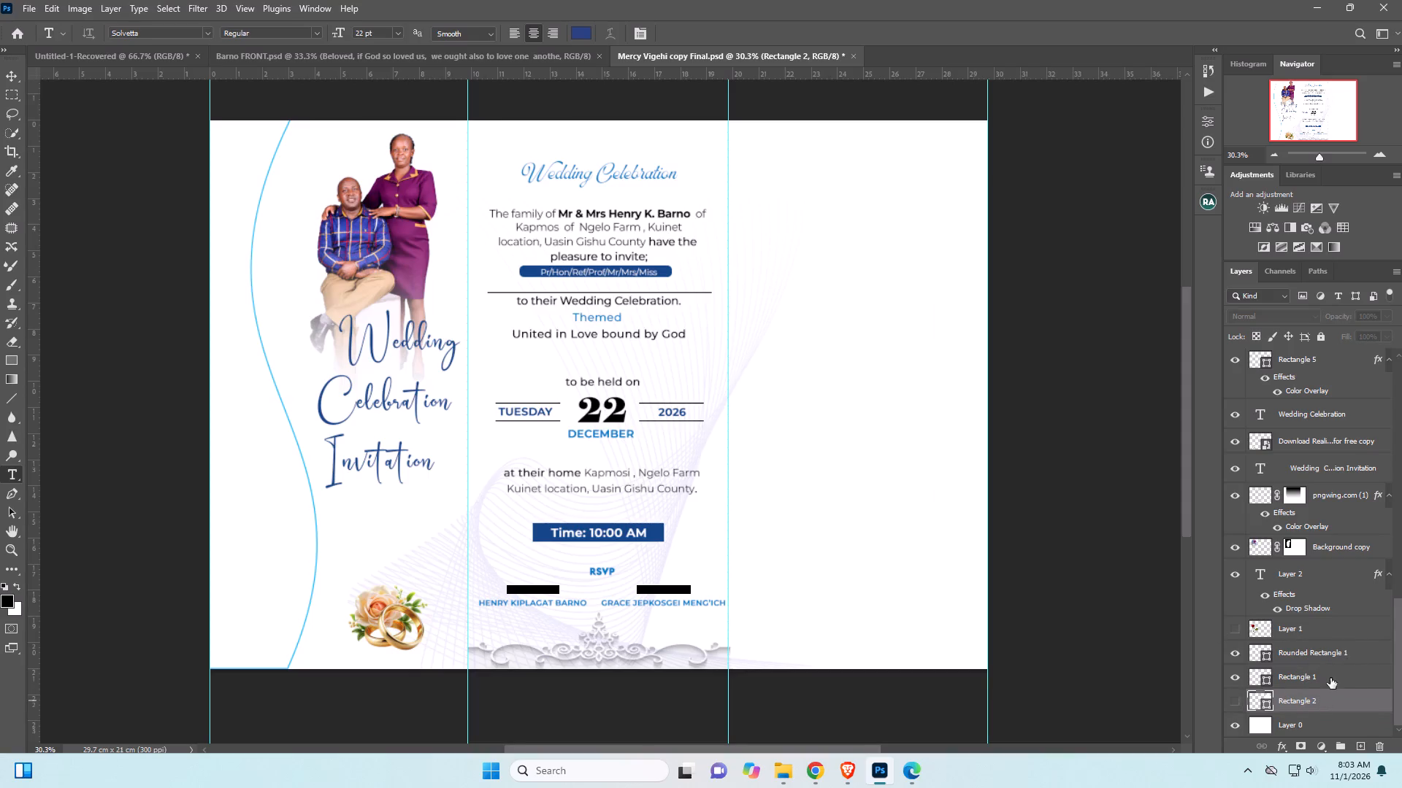
{"action": "left_click_drag", "start_coordinate": [1336, 692], "coordinate": [1383, 749]}
{"action": "left_click", "coordinate": [1312, 656]}
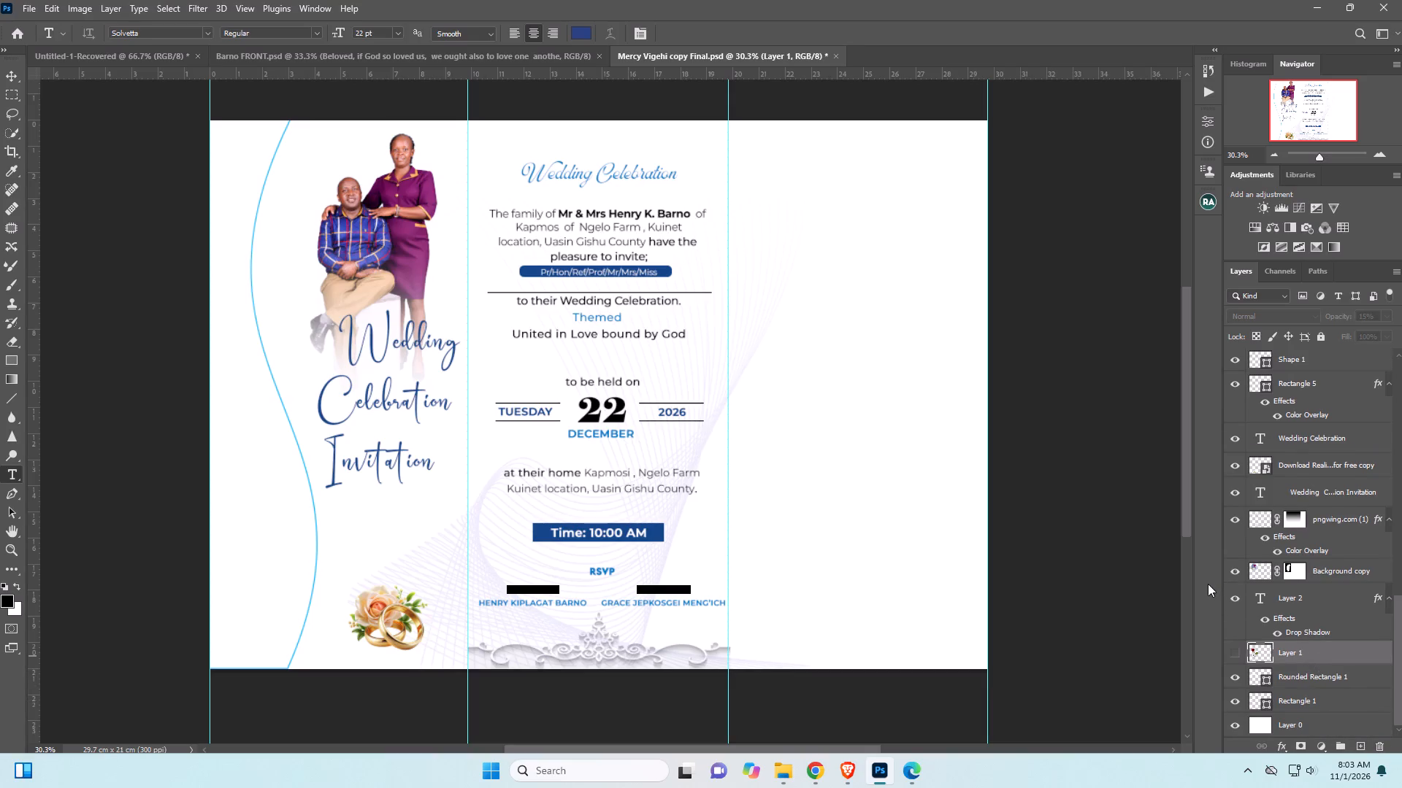
Save a copy of the invitation as Barno back in the PSDs folder, in Photoshop format with layers.
{"action": "key", "text": "ctrl+alt+s"}
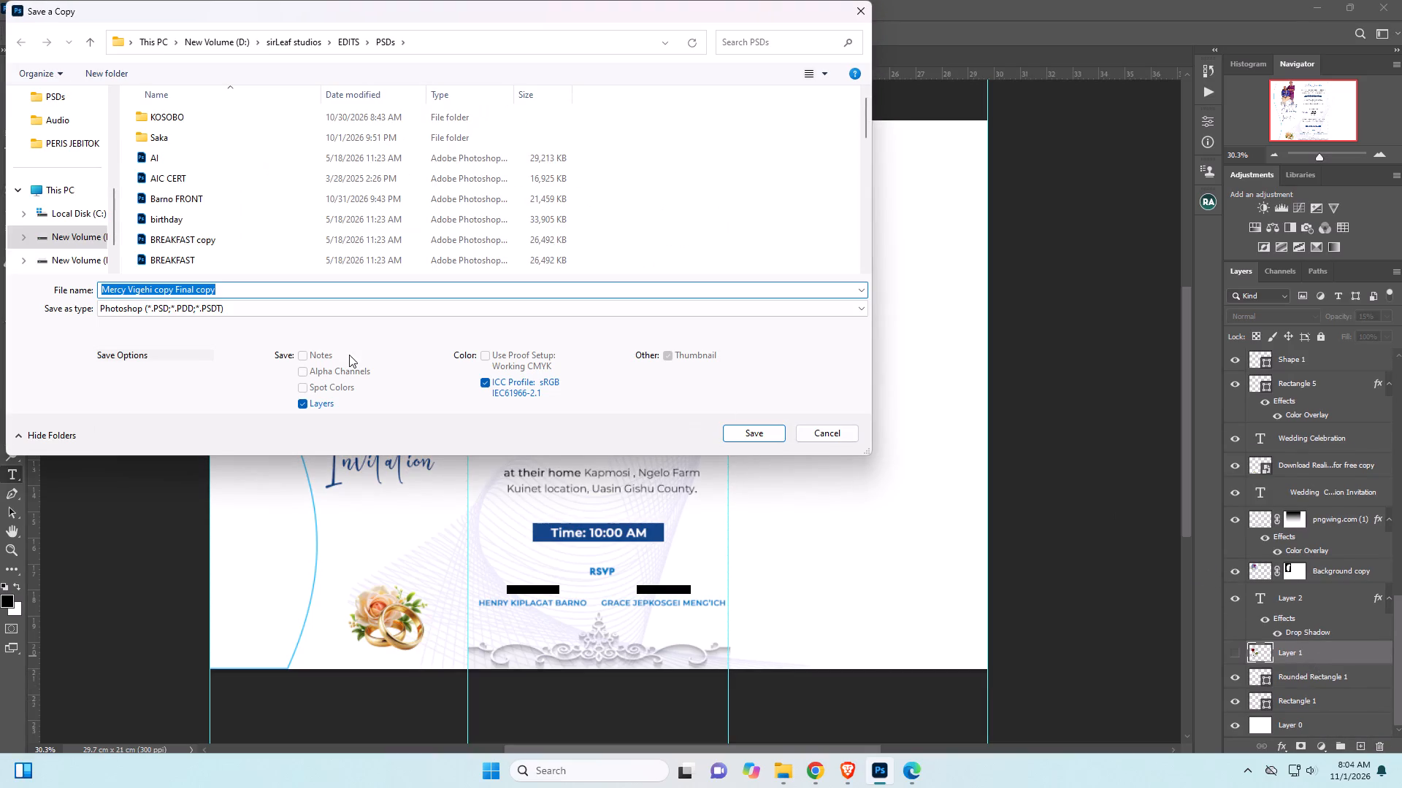
{"action": "left_click_drag", "start_coordinate": [241, 287], "coordinate": [40, 306]}
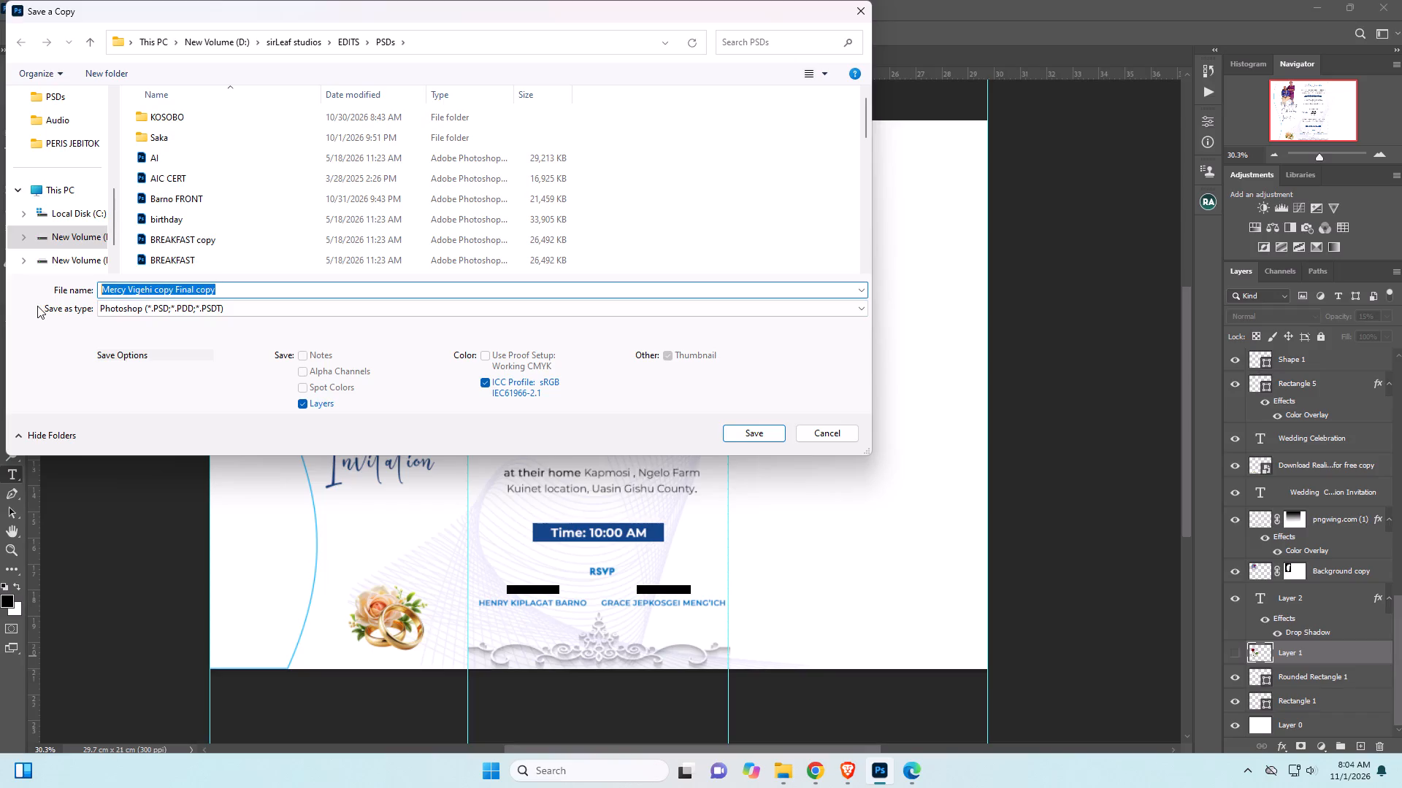
{"action": "type", "text": "ba"}
{"action": "type", "text": "rno"}
{"action": "key", "text": "space"}
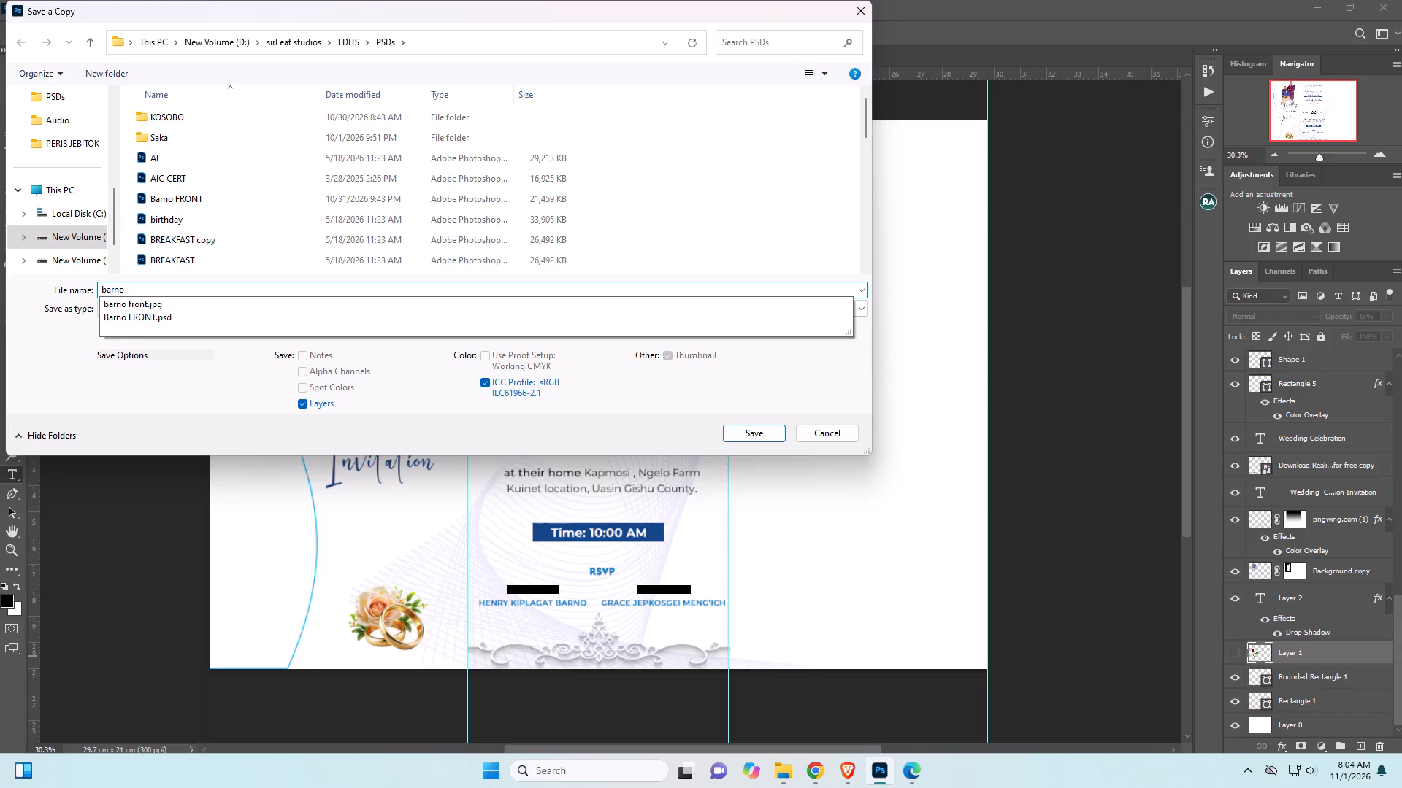
{"action": "type", "text": "back"}
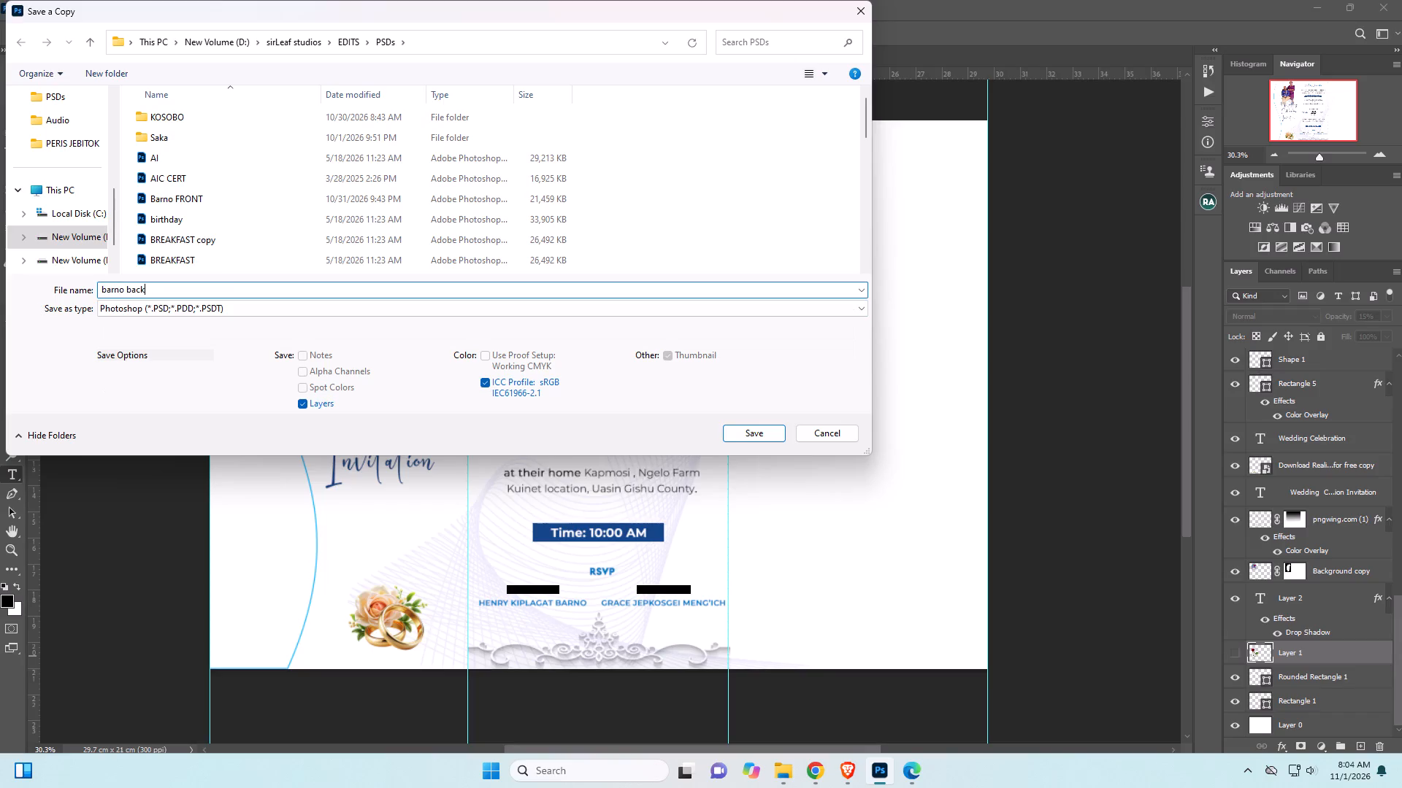
{"action": "key", "text": "Left"}
{"action": "key", "text": "Left"}
{"action": "key", "text": "Left"}
{"action": "key", "text": "Left"}
{"action": "key", "text": "Left"}
{"action": "key", "text": "Left"}
{"action": "key", "text": "Left"}
{"action": "key", "text": "Left"}
{"action": "key", "text": "Left"}
{"action": "key", "text": "BackSpace"}
{"action": "left_click", "coordinate": [751, 430]}
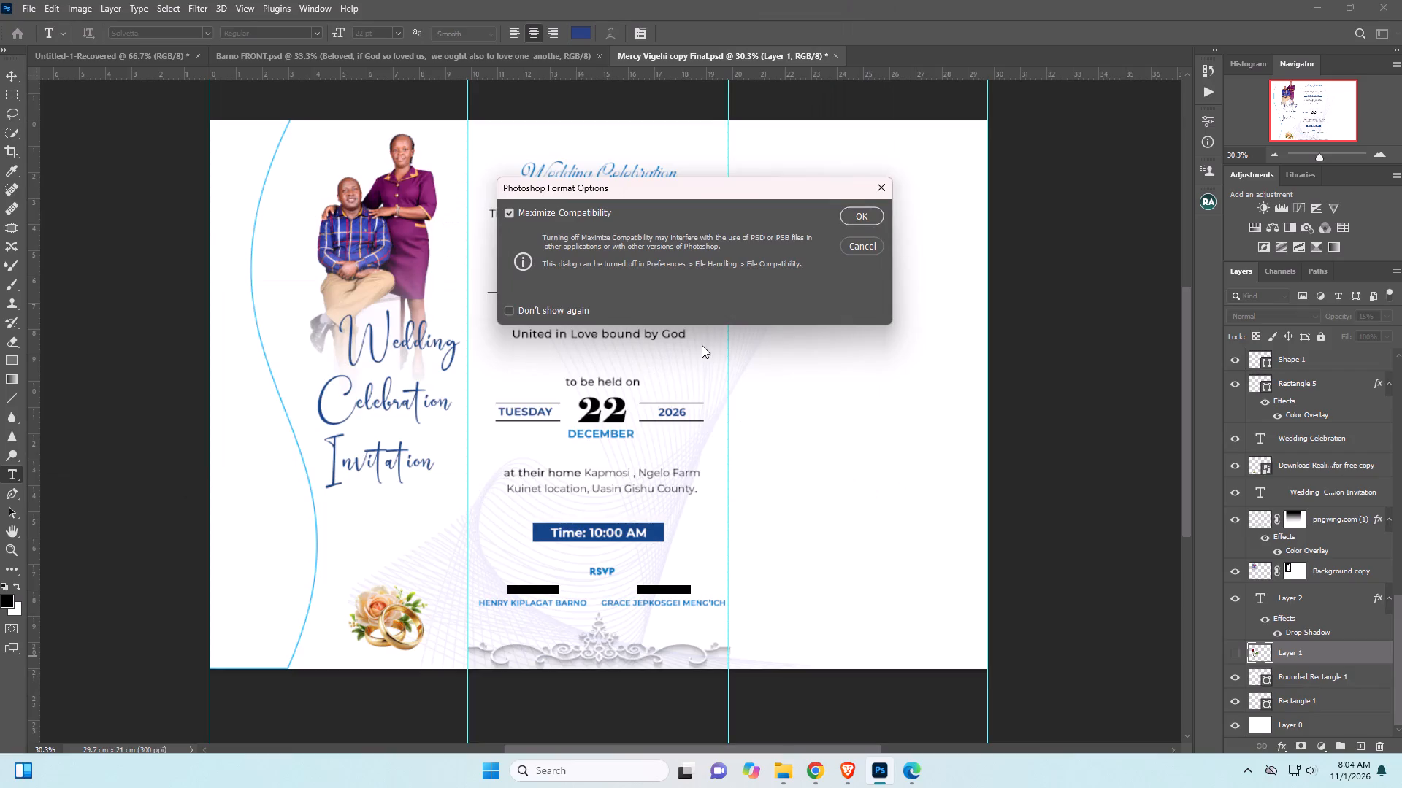
Accept the format options with Maximize Compatibility on and set the dialog not to show again.
{"action": "left_click", "coordinate": [513, 308]}
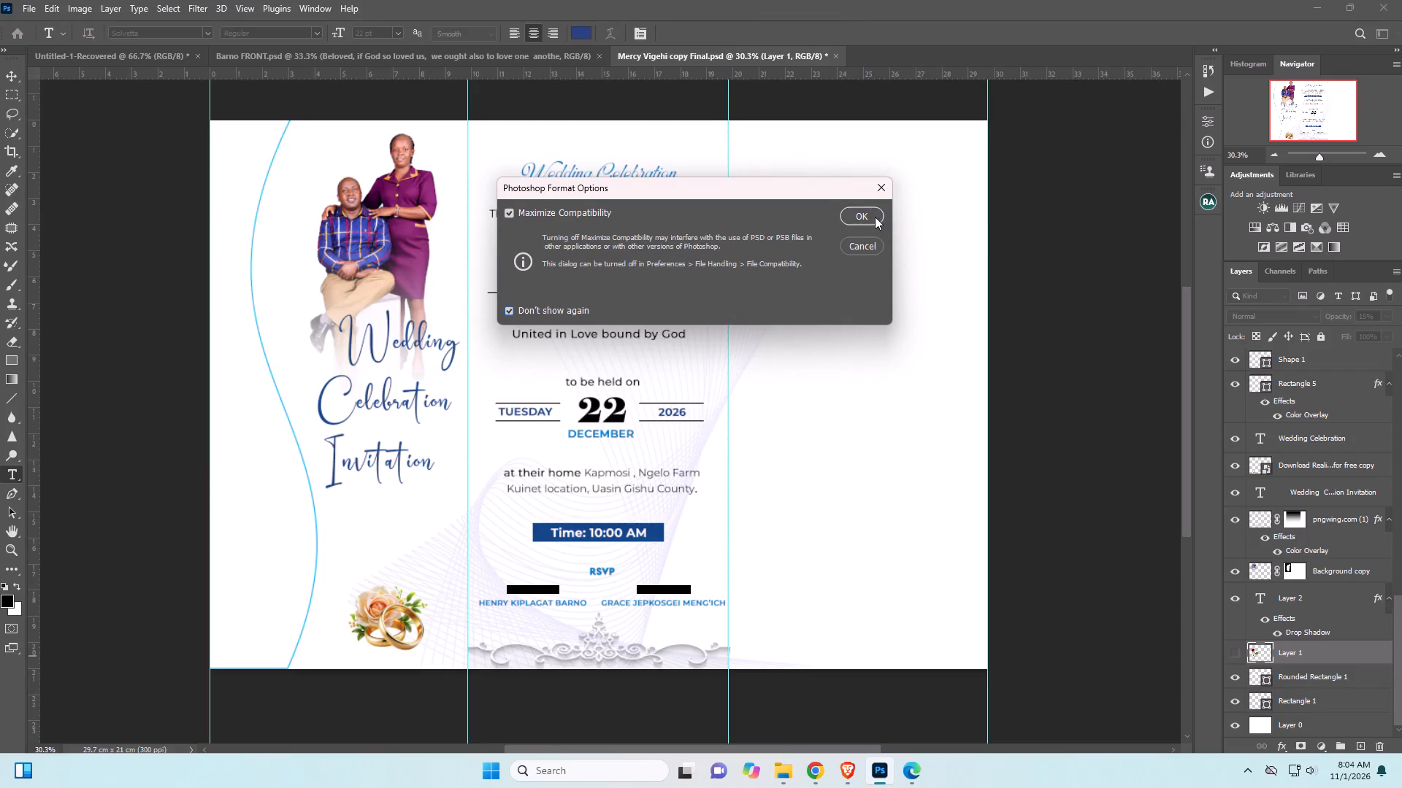
{"action": "left_click", "coordinate": [875, 217]}
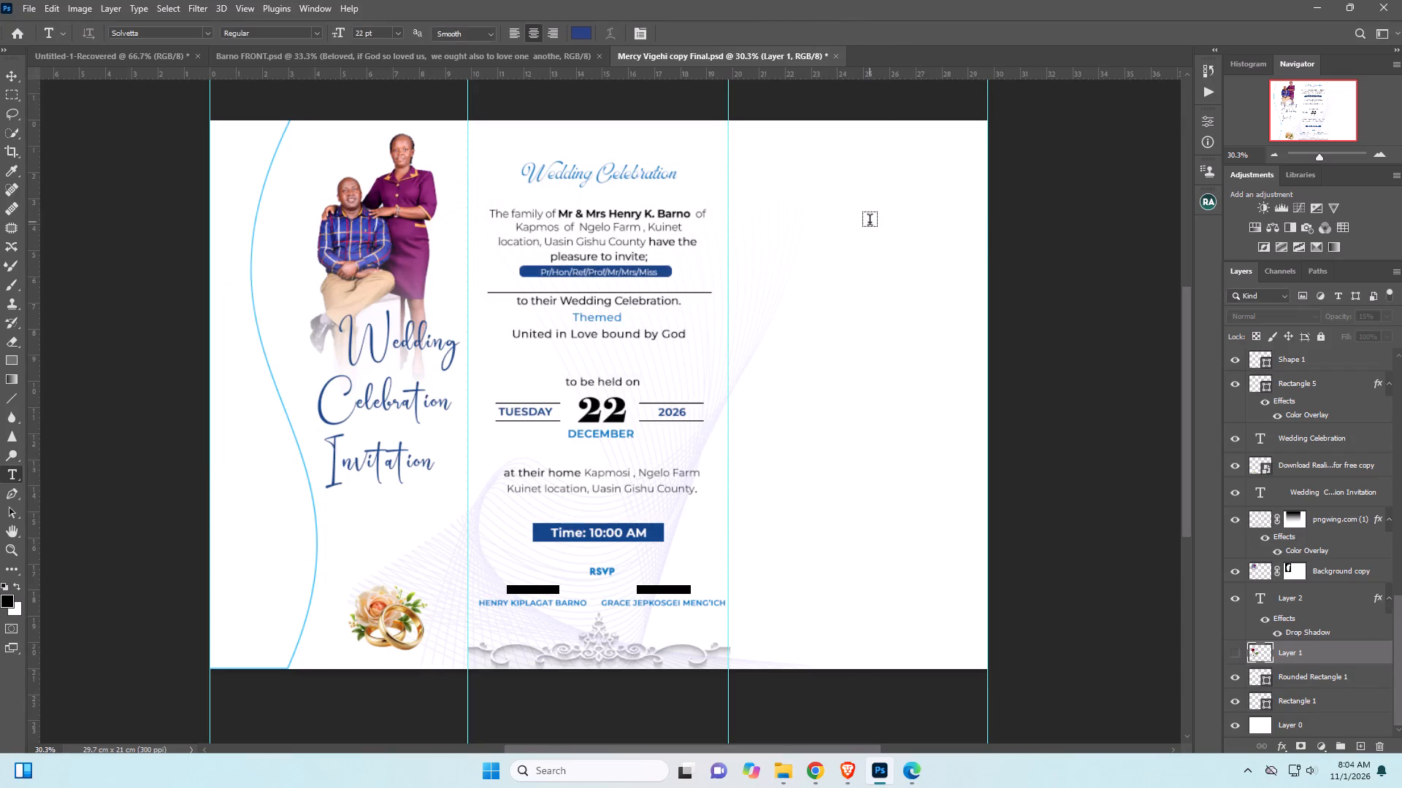
Check the PSDs folder in File Explorer for the saved copy, refresh the listing, and select the Barno back file.
{"action": "left_click", "coordinate": [779, 776]}
{"action": "right_click", "coordinate": [743, 644]}
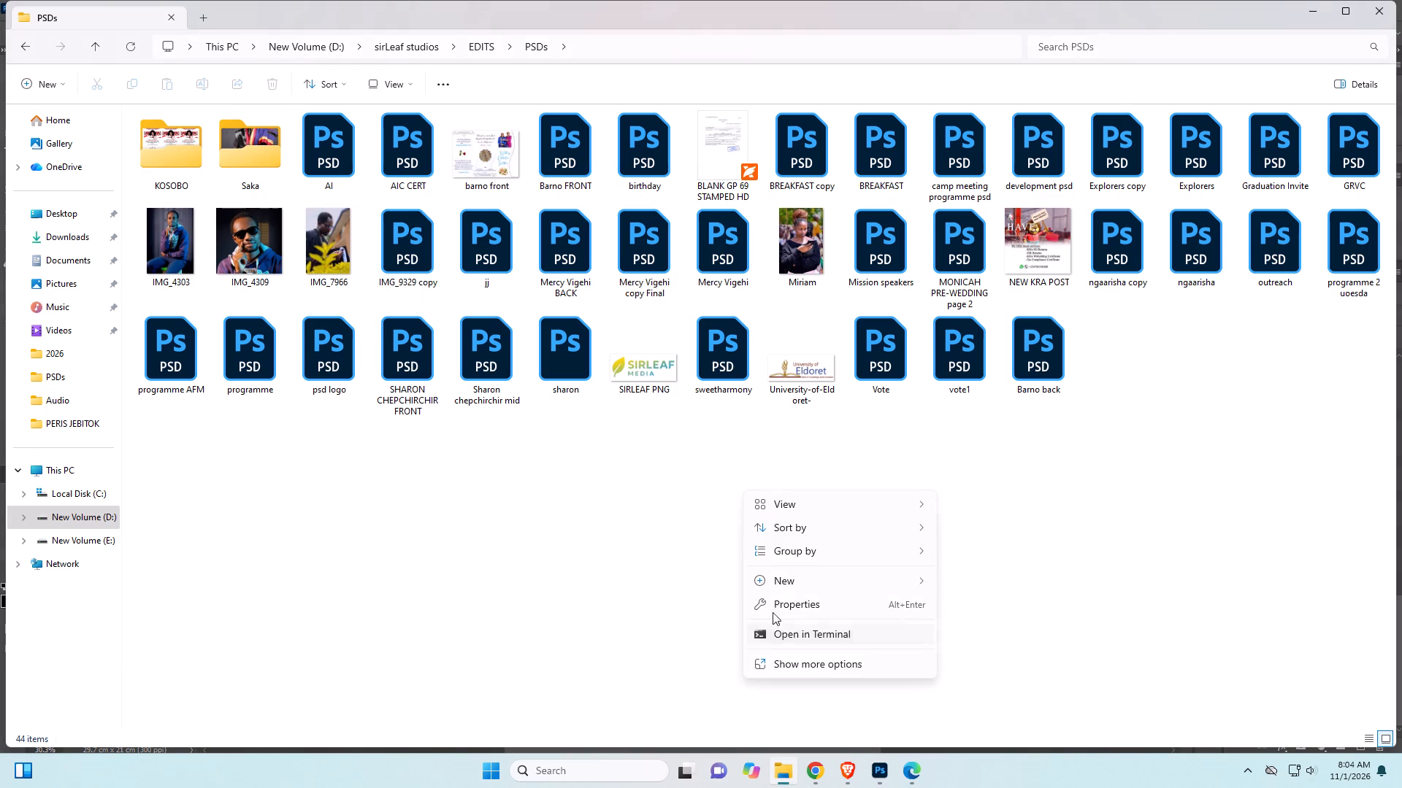
{"action": "left_click", "coordinate": [723, 509]}
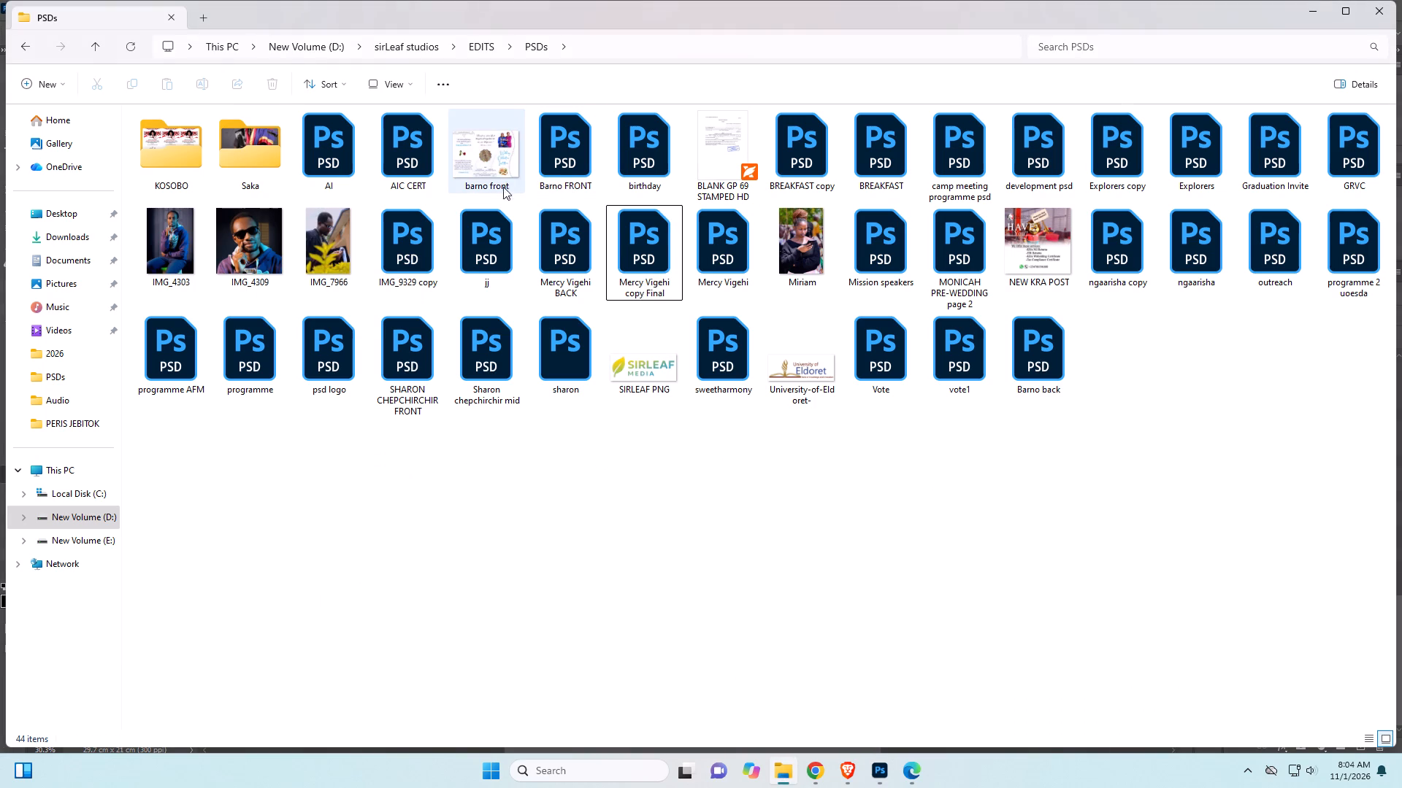
{"action": "left_click", "coordinate": [556, 161]}
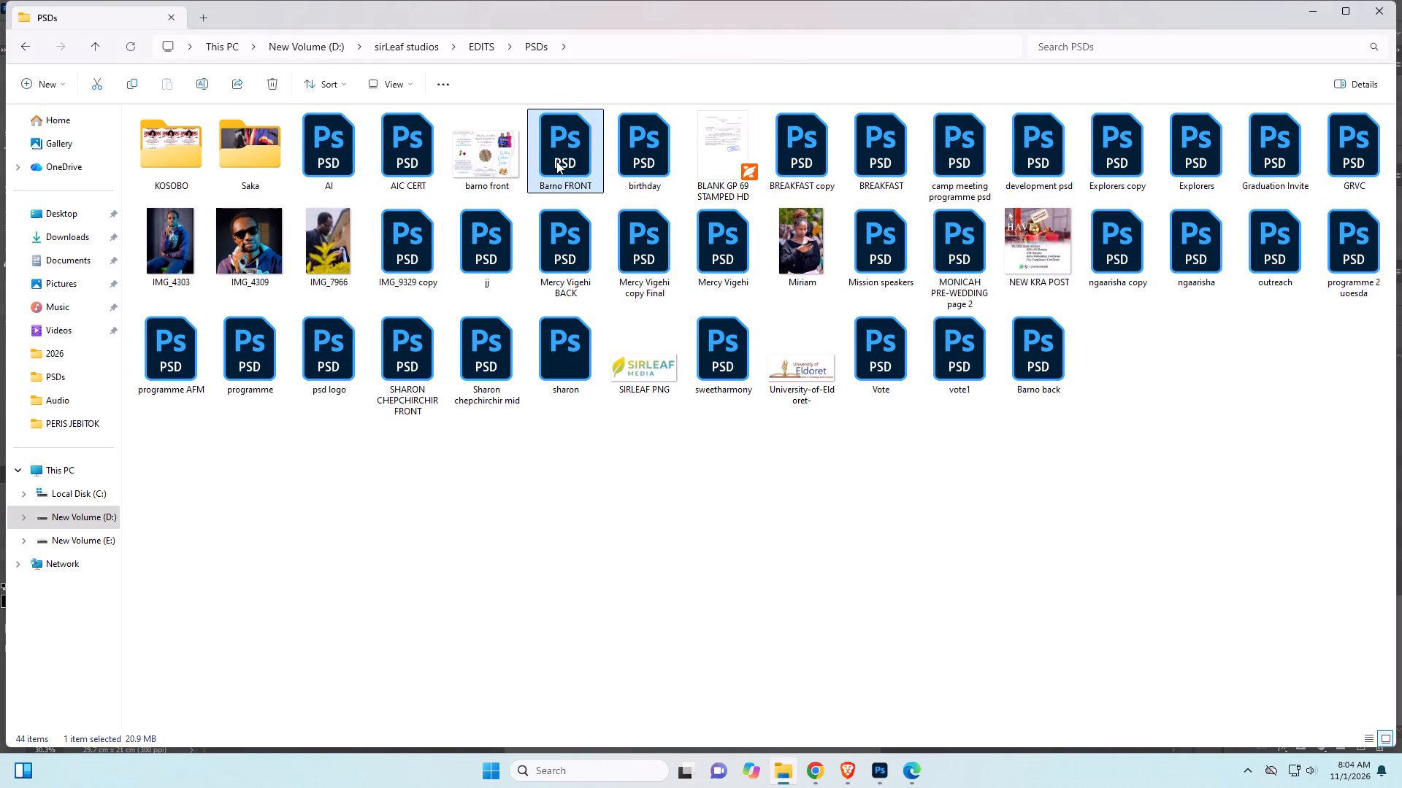
{"action": "left_click", "coordinate": [878, 773]}
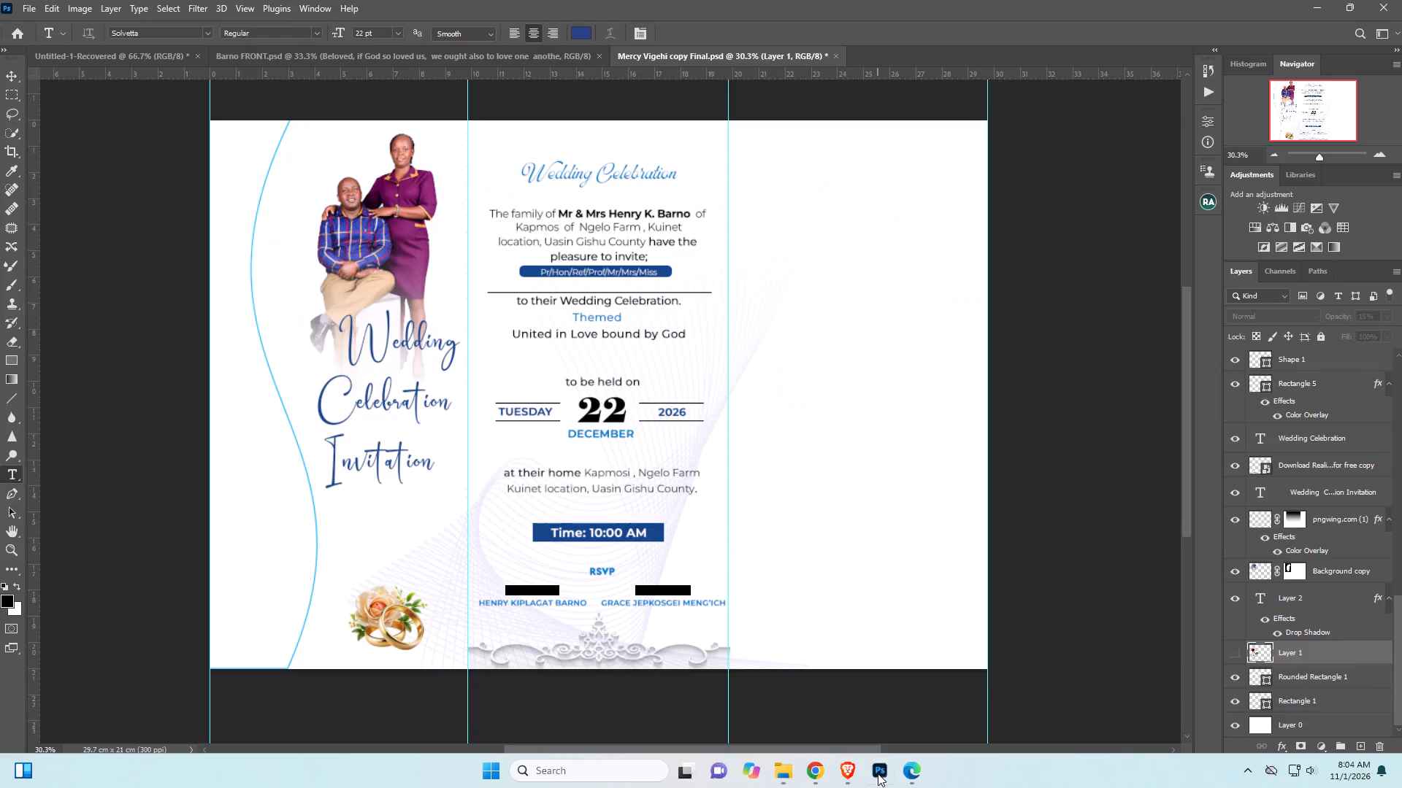
{"action": "key", "text": "ctrl+alt+s"}
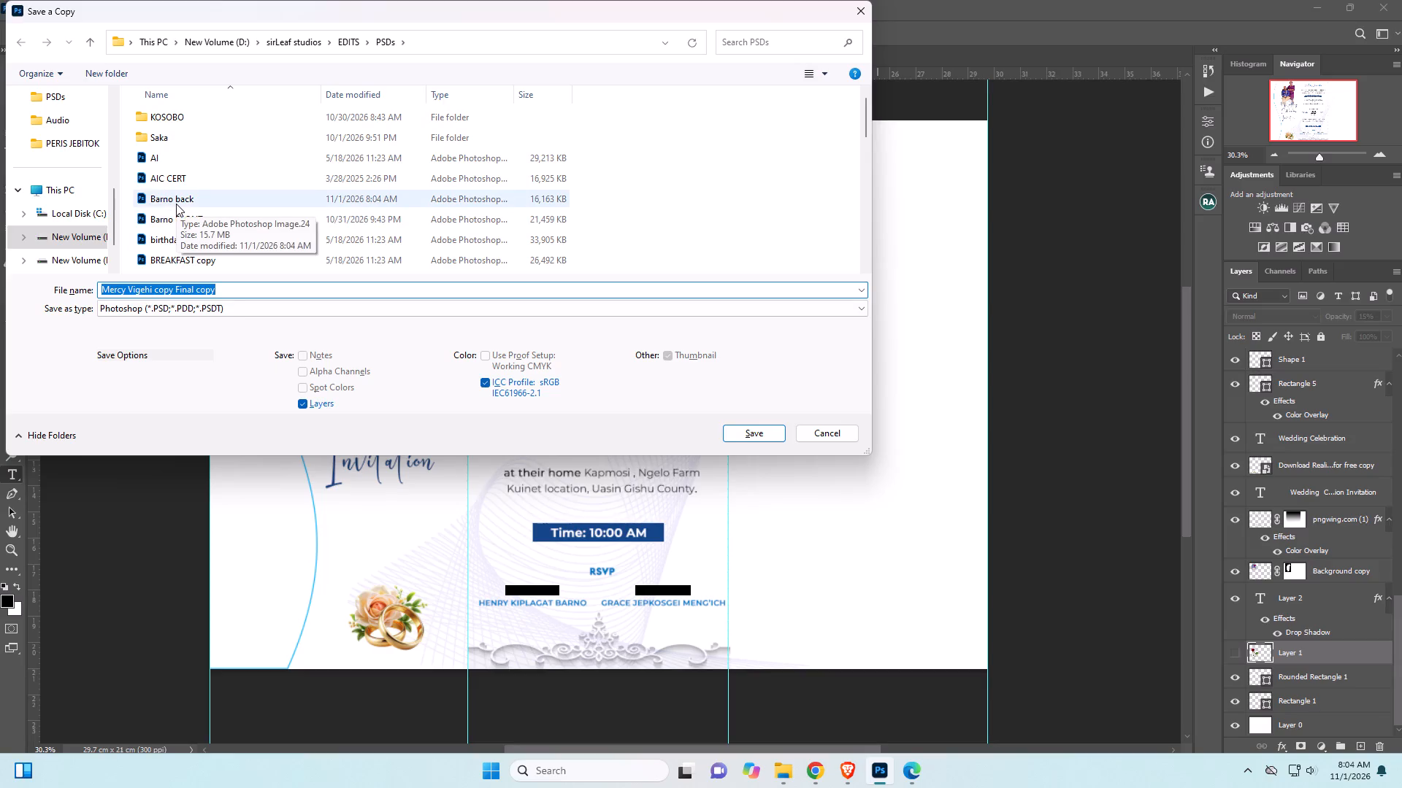
{"action": "left_click", "coordinate": [781, 761]}
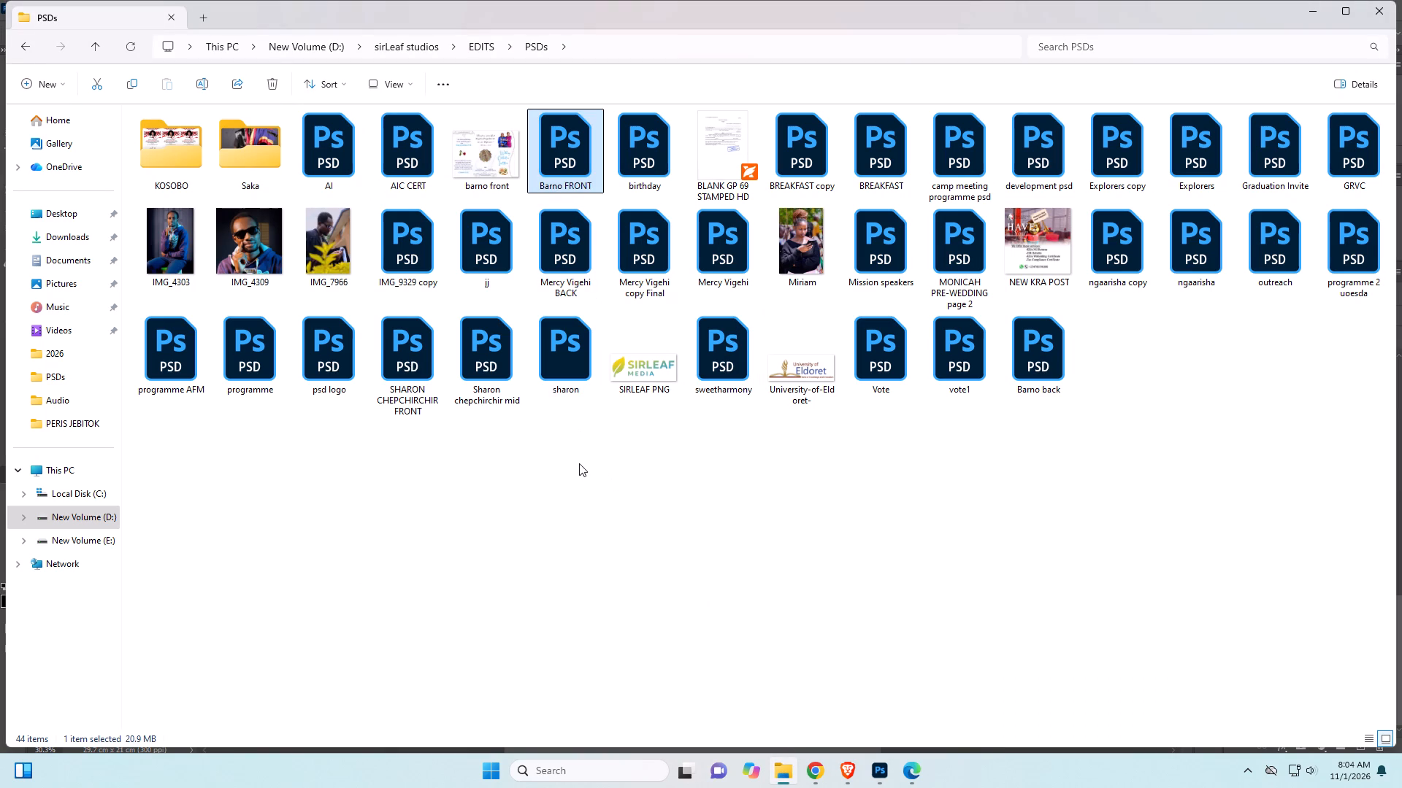
{"action": "key", "text": "F5"}
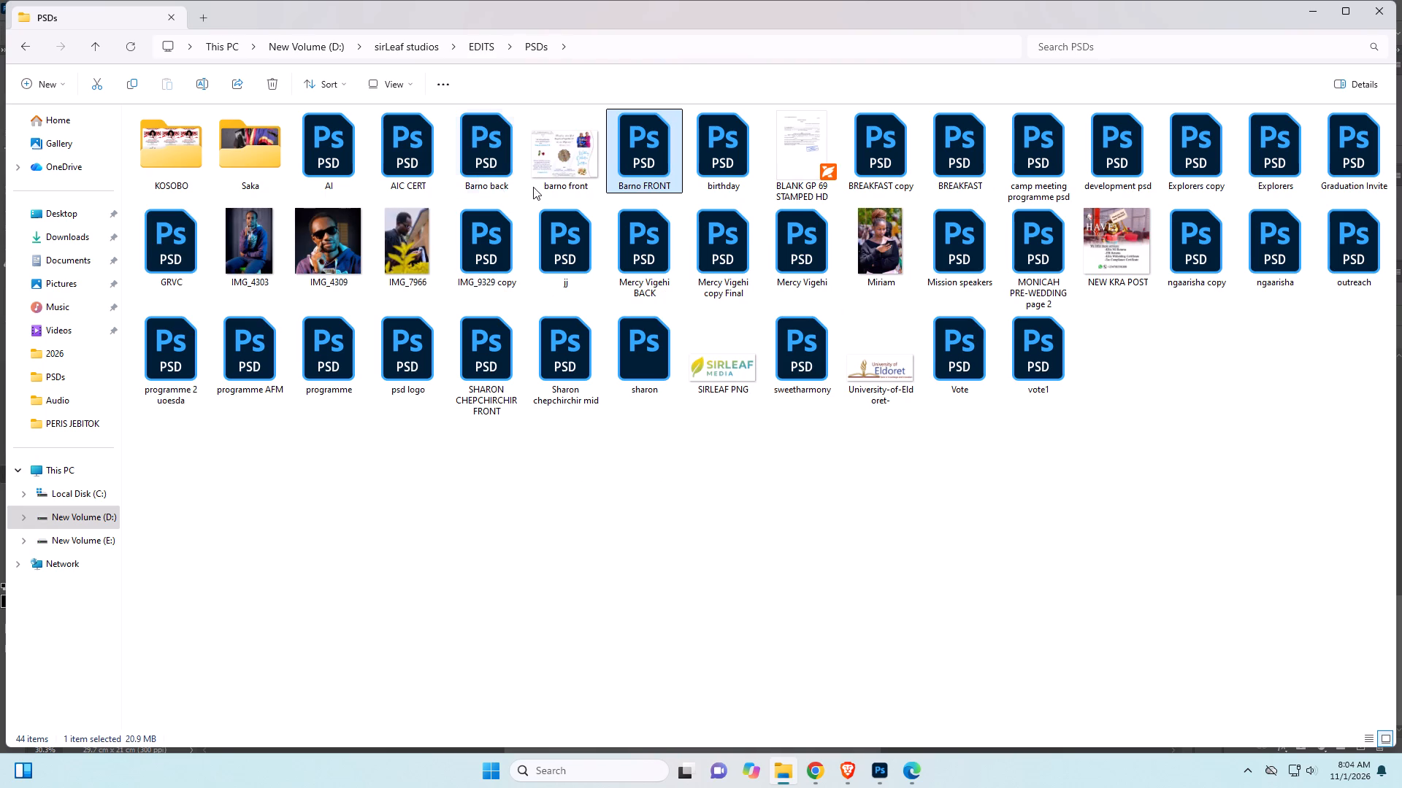
{"action": "left_click", "coordinate": [487, 168]}
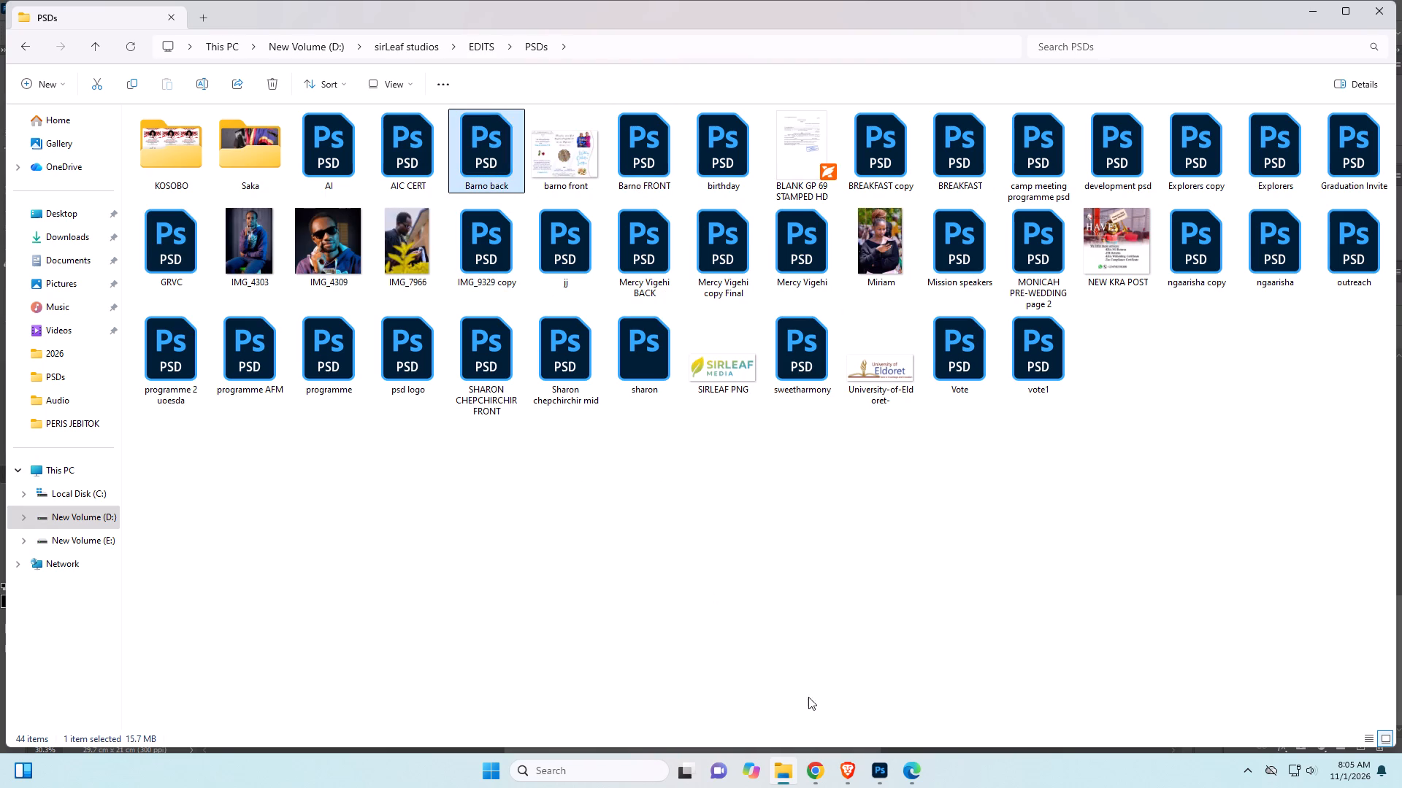
Open the Barno back file from the PSDs folder in Photoshop and dismiss the leftover Save a Copy dialog.
{"action": "double_click", "coordinate": [479, 161]}
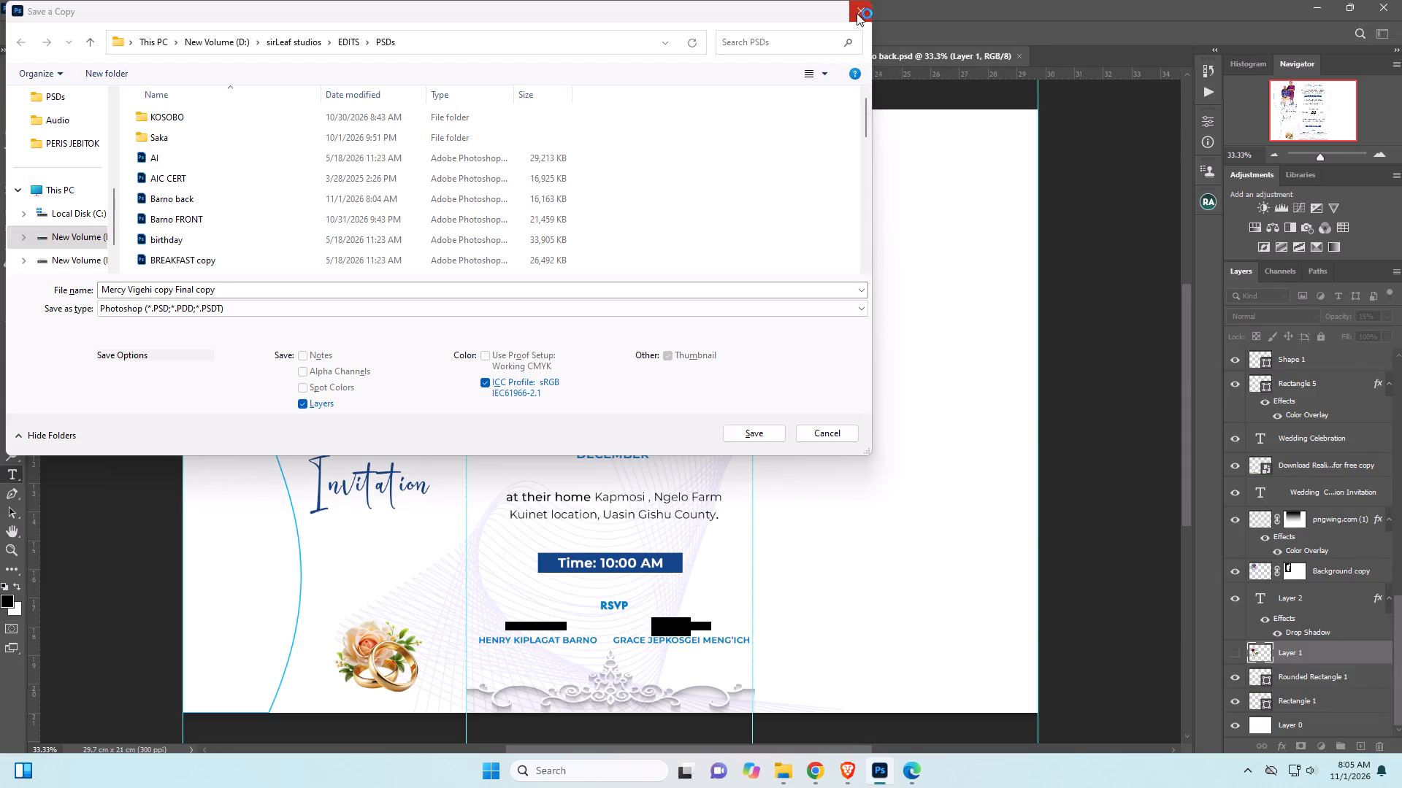
{"action": "left_click", "coordinate": [857, 11]}
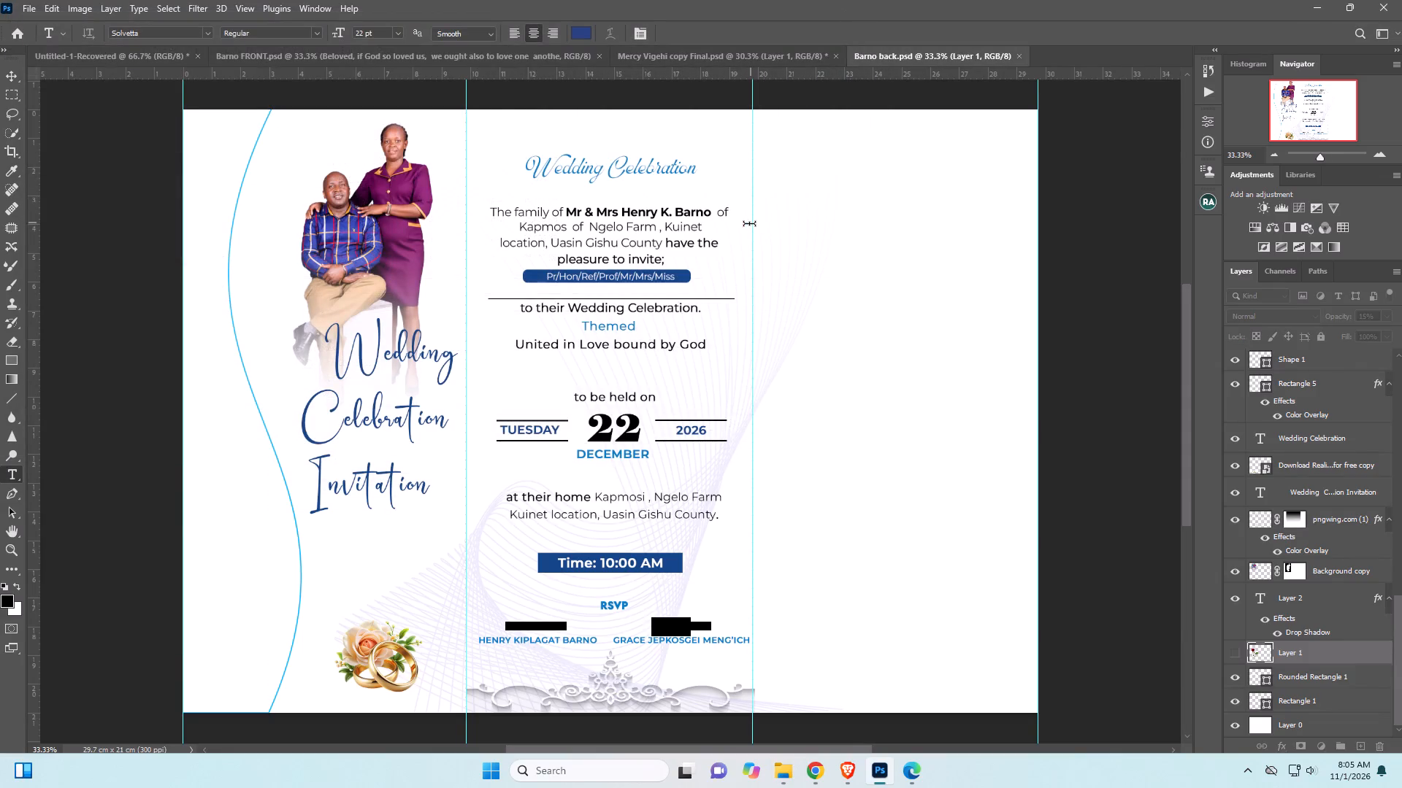
Close the original "copy Final" invitation document that the Barno back copy was made from, without saving its changes.
{"action": "left_click", "coordinate": [708, 60]}
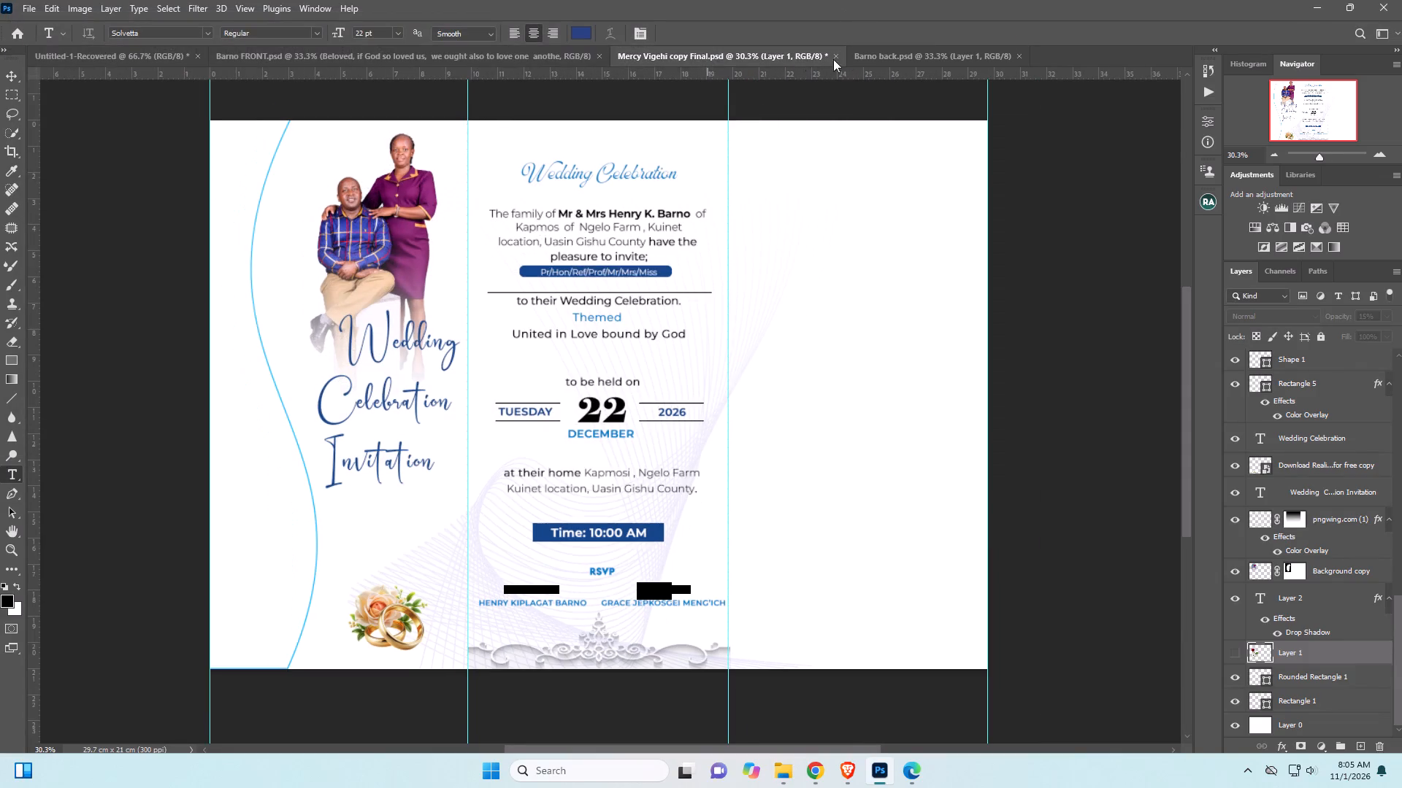
{"action": "left_click", "coordinate": [836, 55]}
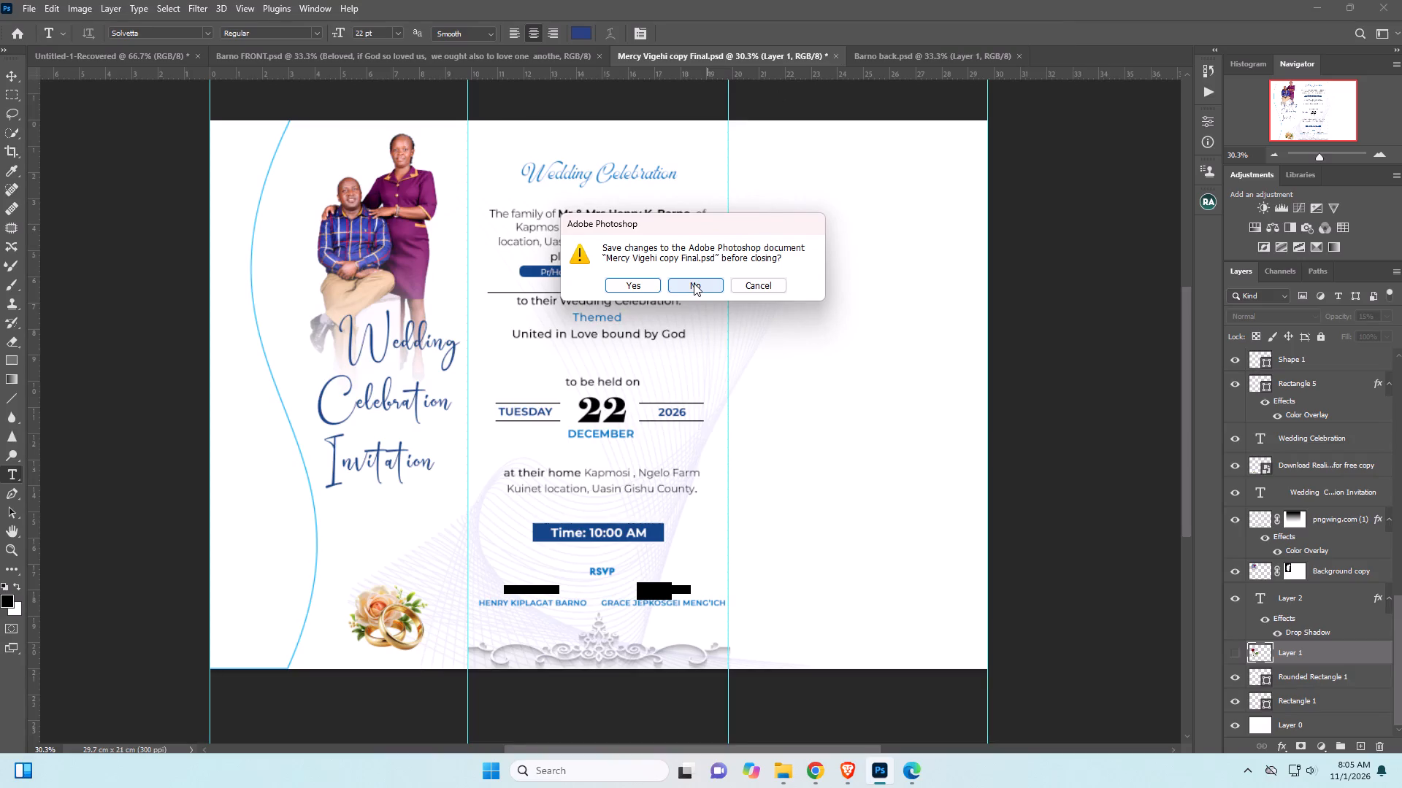
{"action": "left_click", "coordinate": [694, 283]}
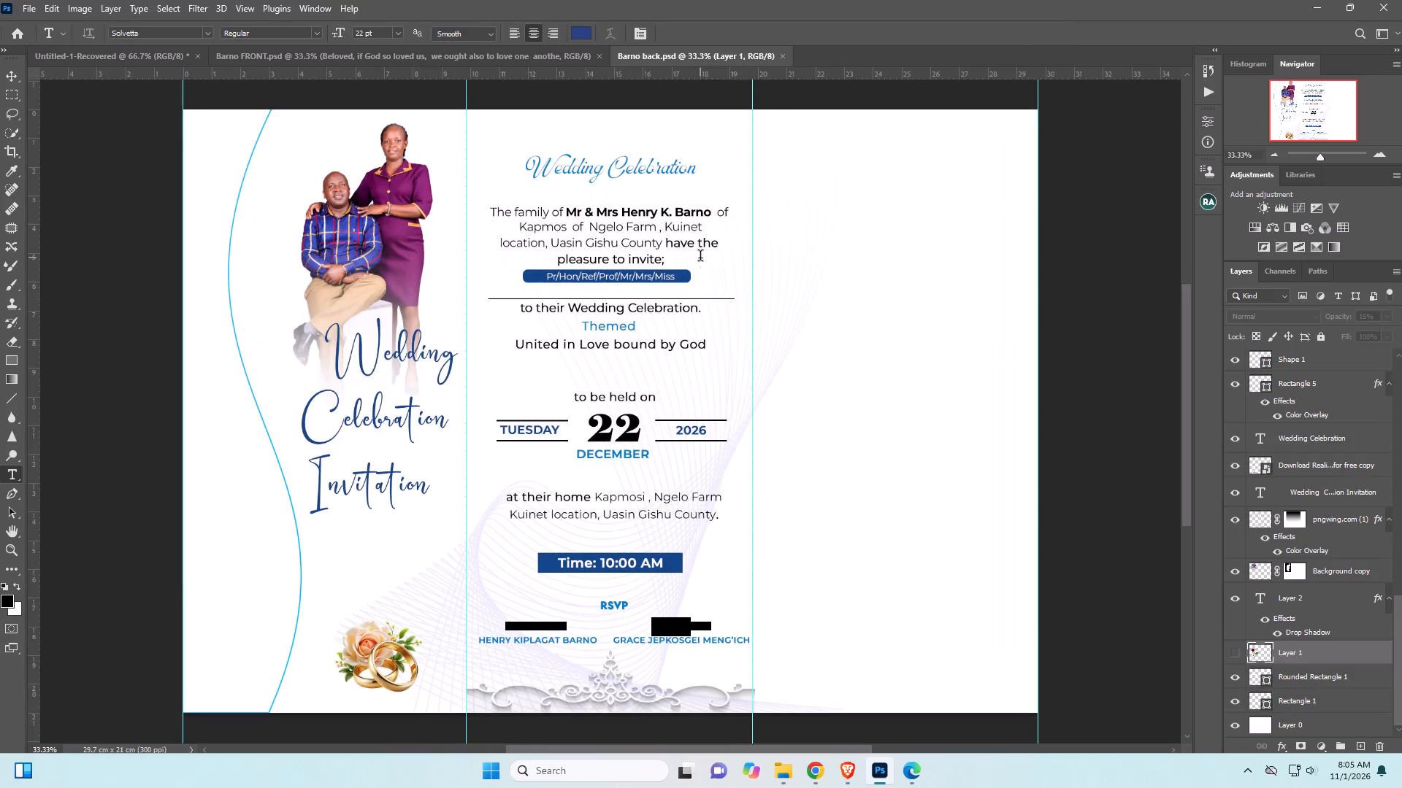
View the Barno FRONT design for reference and return to the Barno back document.
{"action": "left_click", "coordinate": [491, 58]}
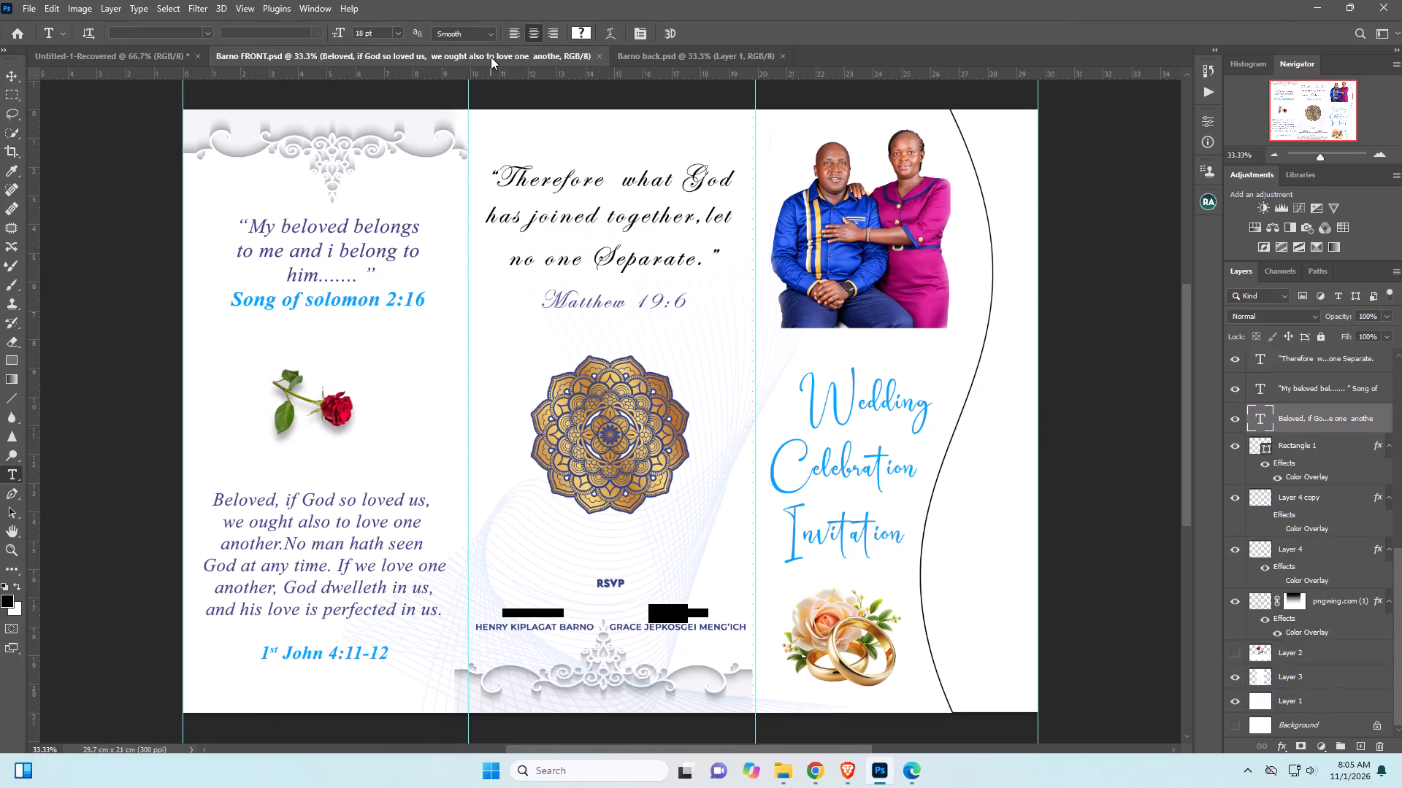
{"action": "left_click", "coordinate": [639, 61]}
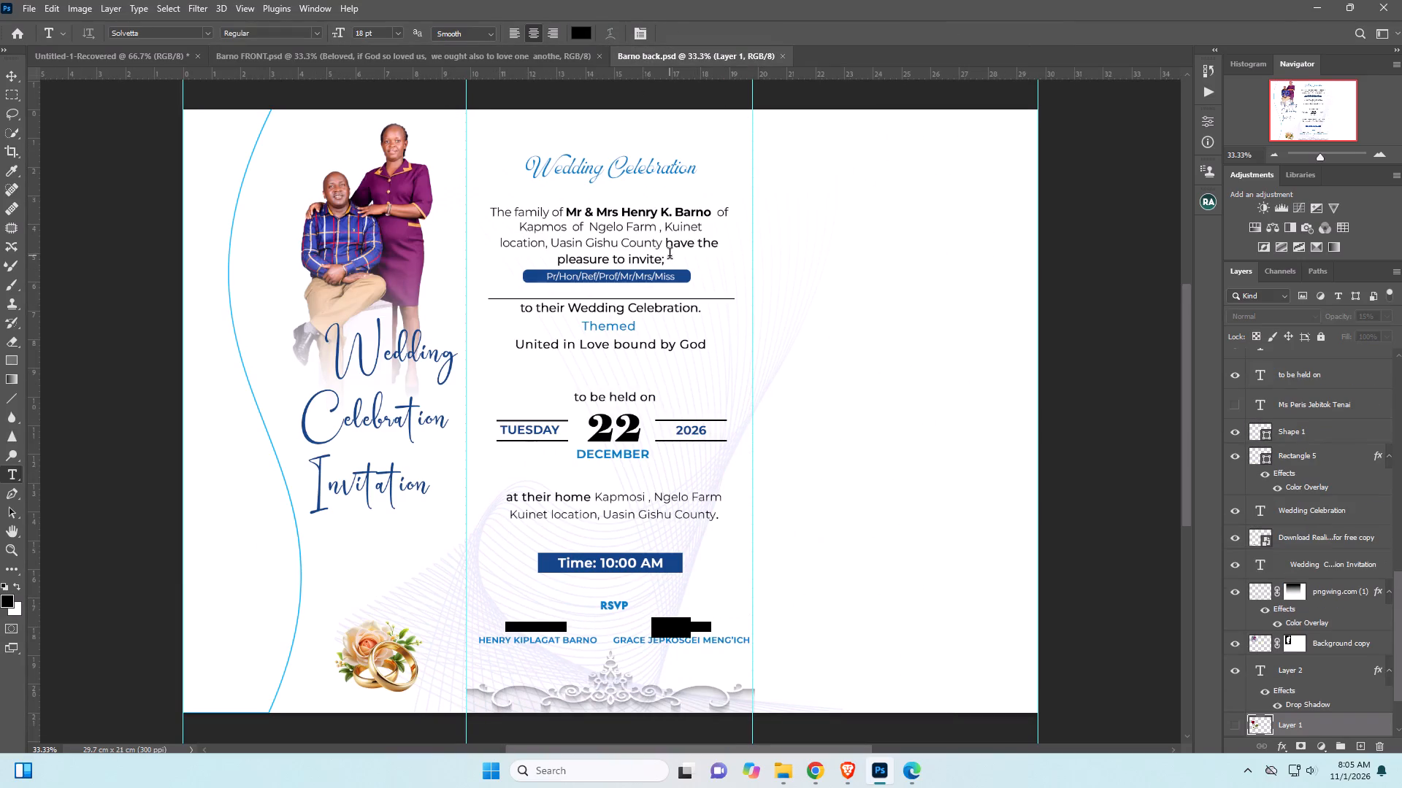
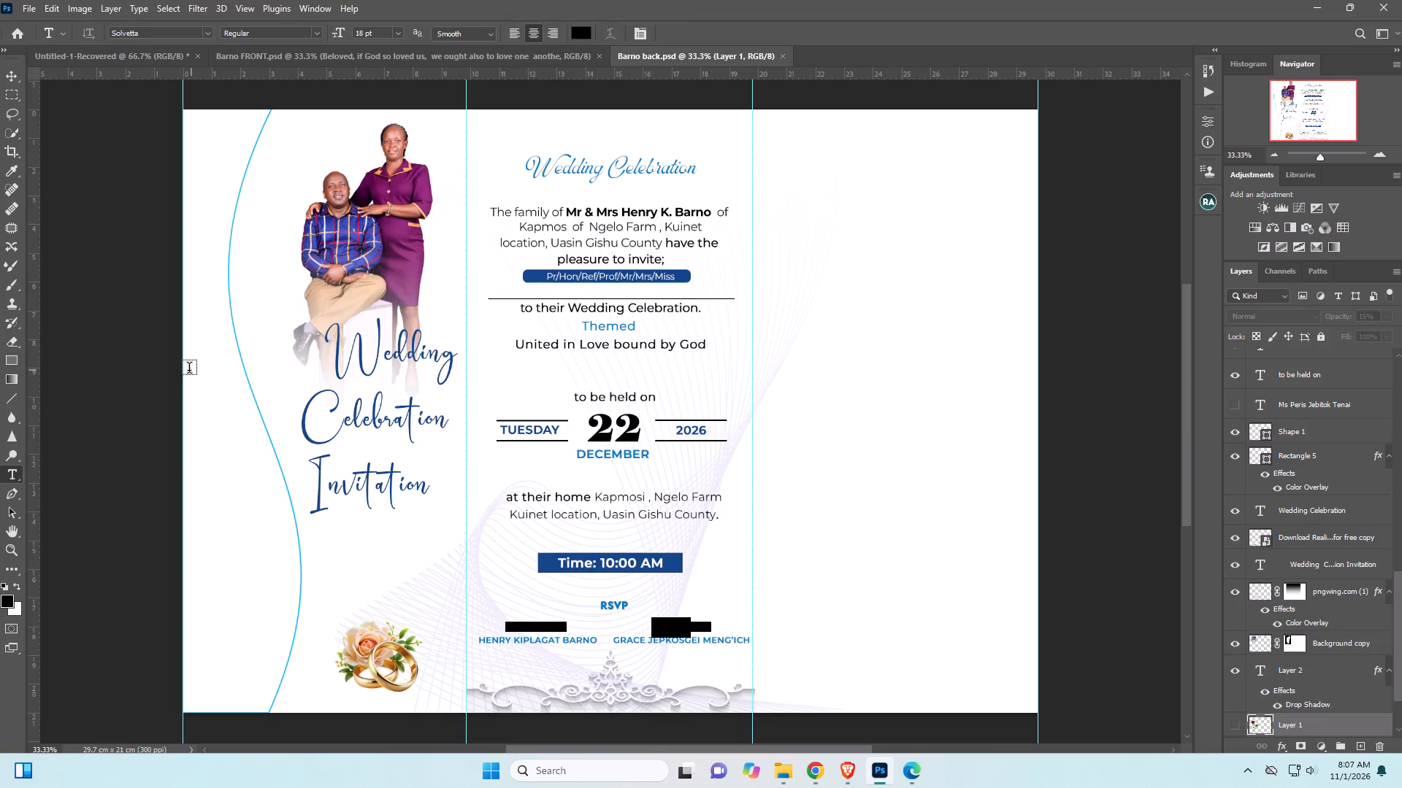
Duplicate the scroll ornament from the foot of the middle panel to the top of the empty third panel.
{"action": "left_click", "coordinate": [573, 171]}
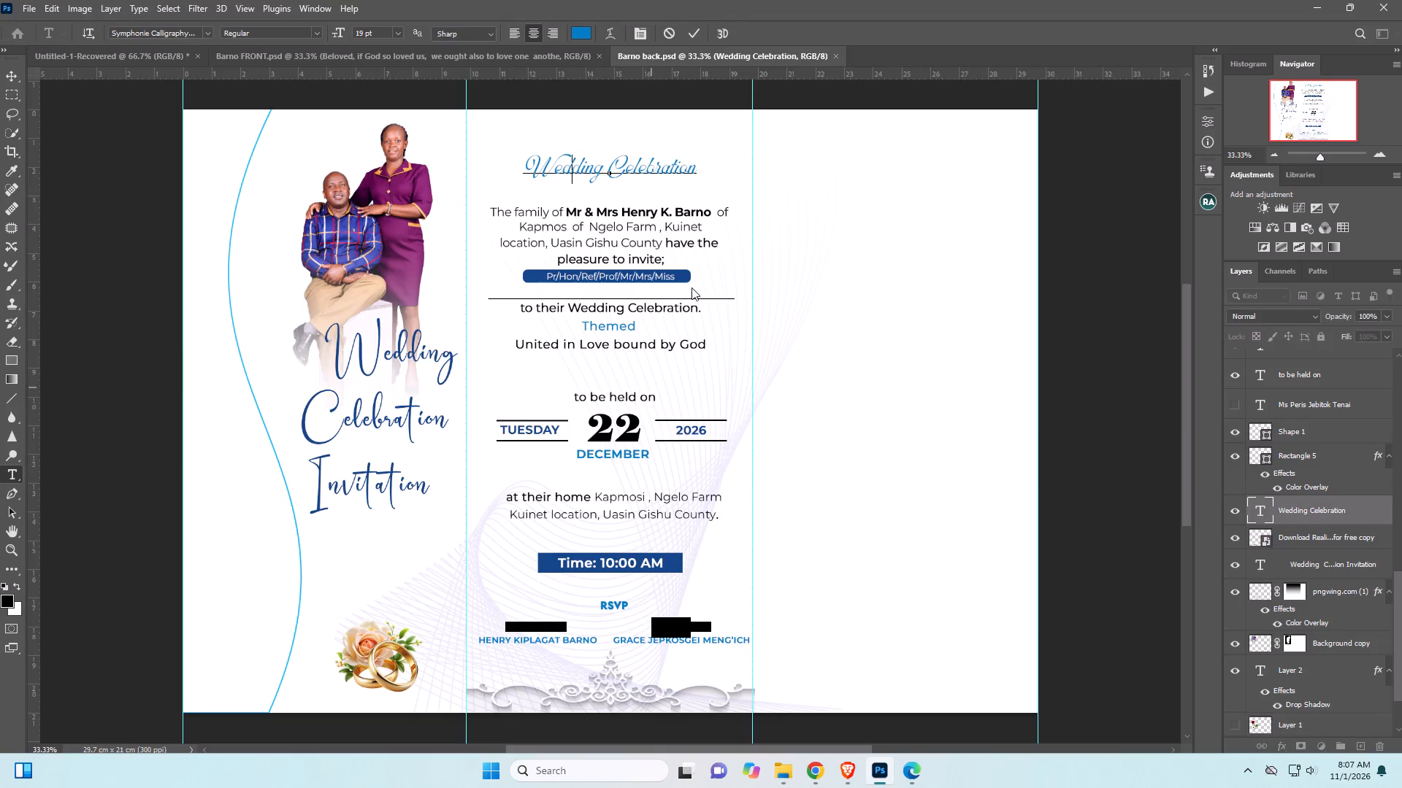
{"action": "left_click", "coordinate": [697, 27]}
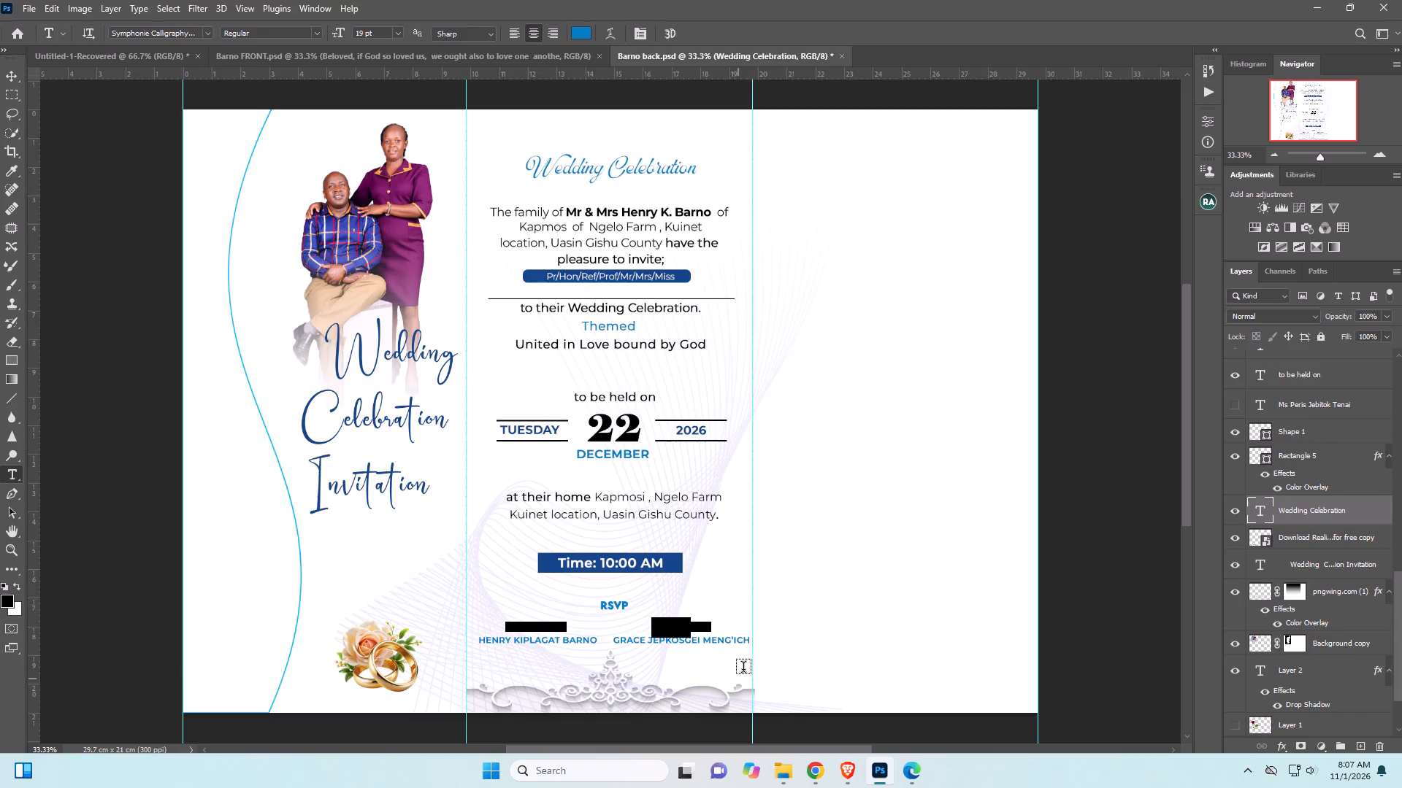
{"action": "left_click", "coordinate": [18, 75]}
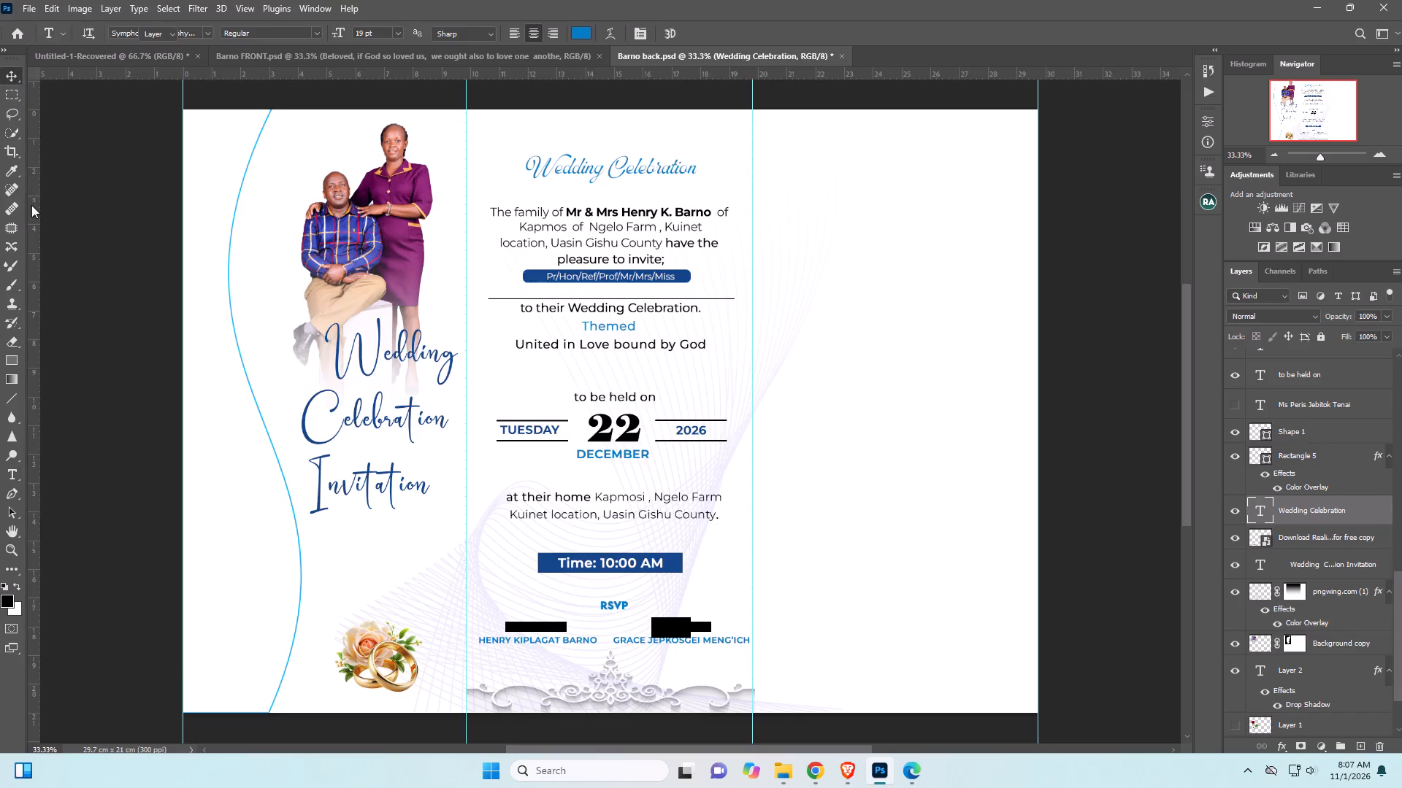
{"action": "left_click", "coordinate": [713, 692]}
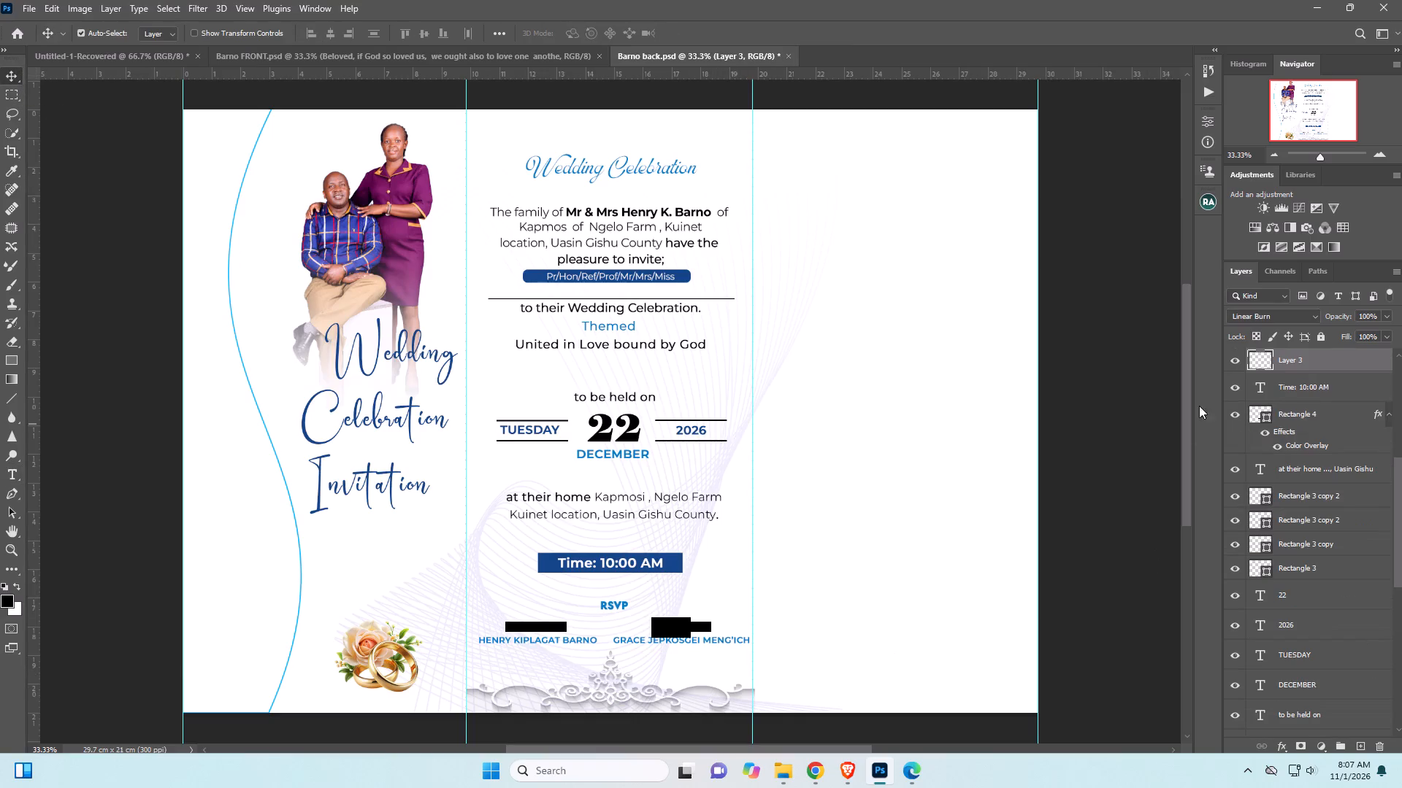
{"action": "left_click", "coordinate": [1230, 359]}
{"action": "left_click", "coordinate": [1230, 359]}
{"action": "left_click_drag", "start_coordinate": [704, 689], "coordinate": [941, 214], "text": "ctrl+alt"}
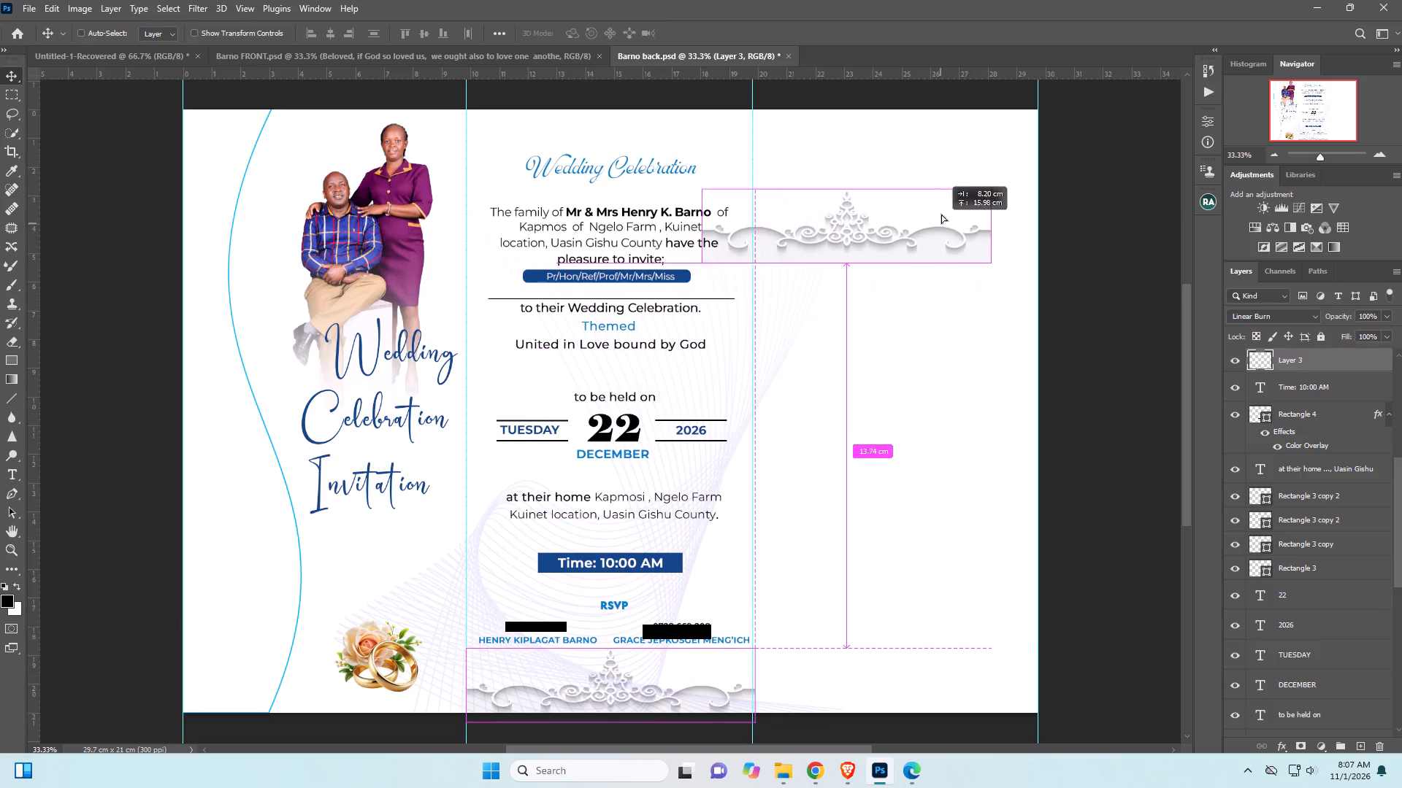
{"action": "left_click_drag", "start_coordinate": [941, 214], "coordinate": [958, 147], "text": "ctrl+alt"}
{"action": "left_click", "coordinate": [958, 147], "text": "ctrl+alt"}
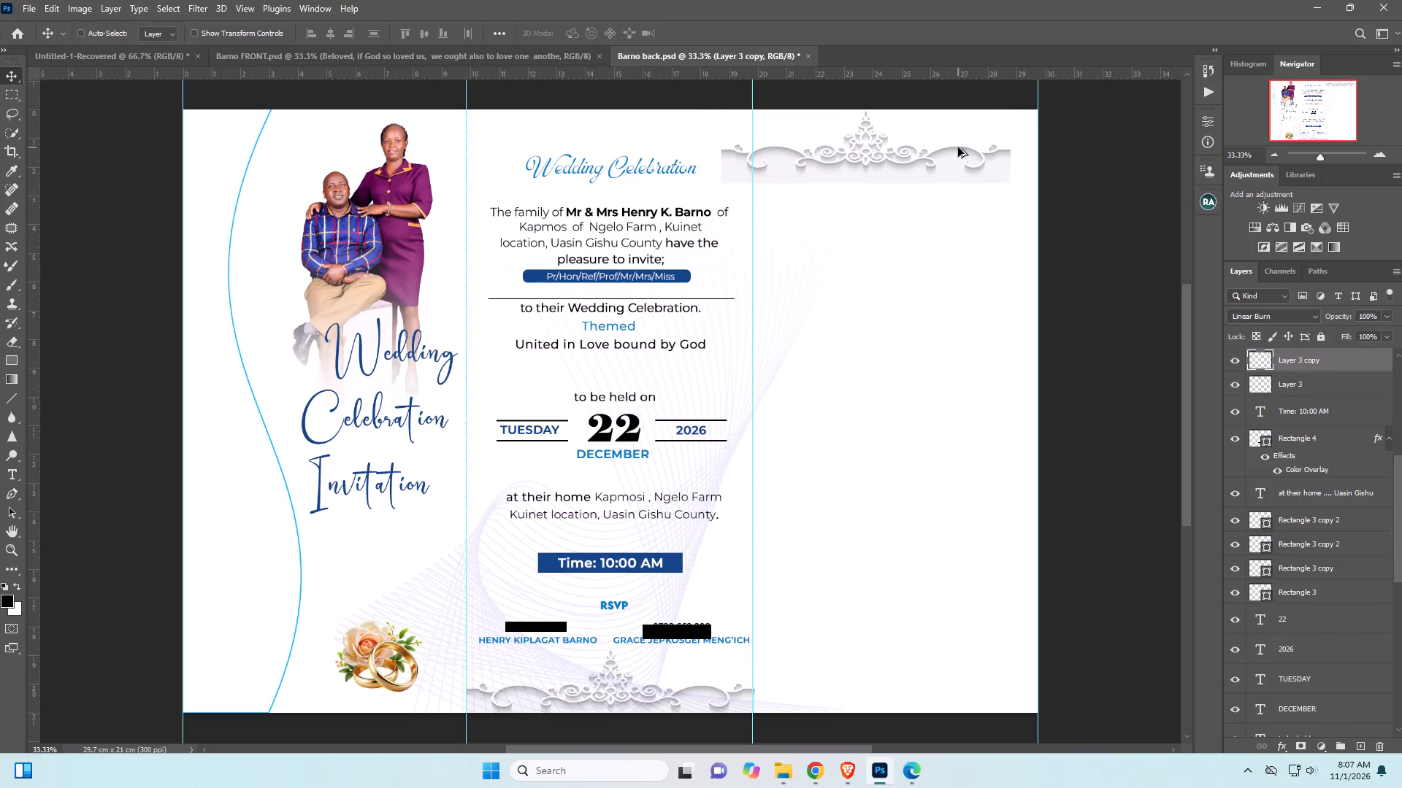
{"action": "left_click_drag", "start_coordinate": [939, 164], "coordinate": [947, 150]}
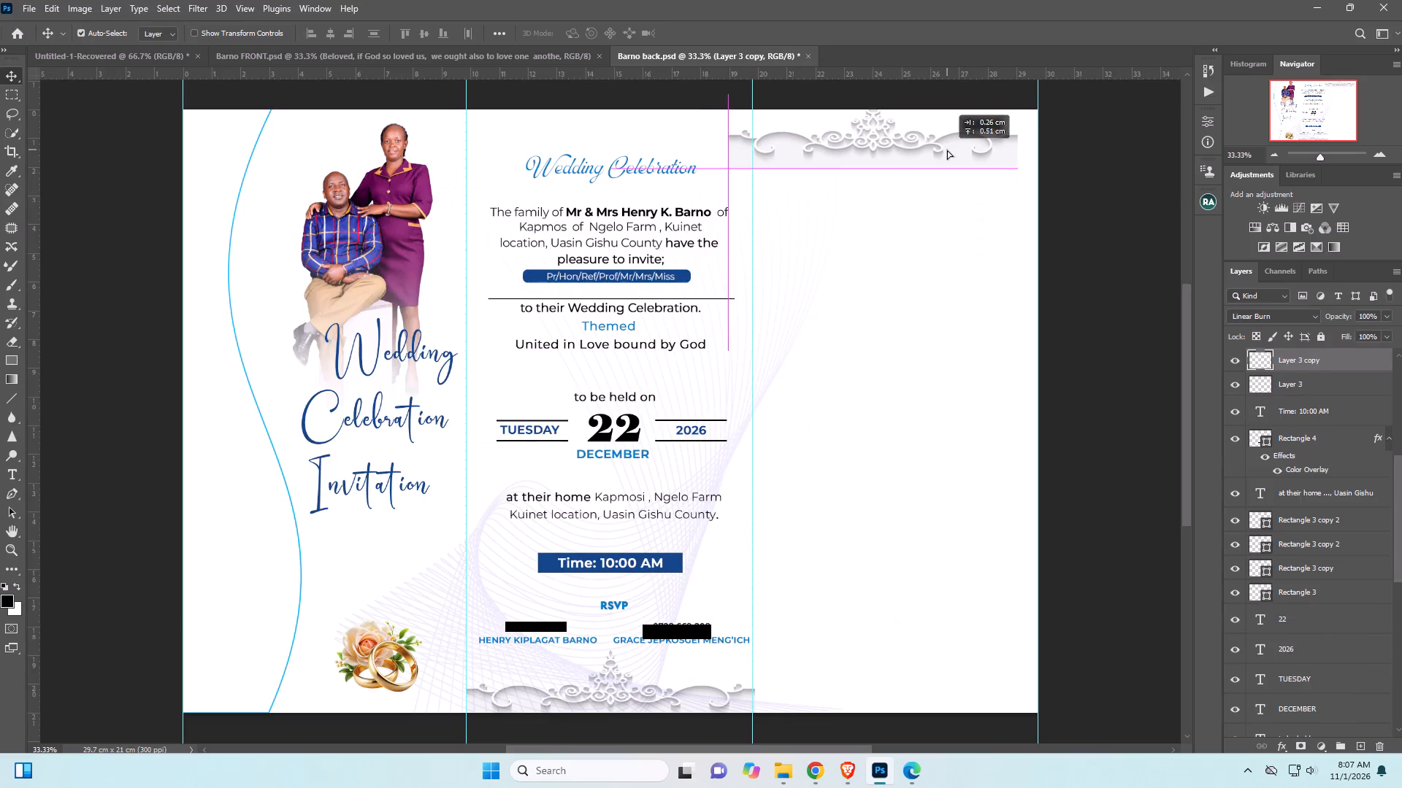
{"action": "left_click_drag", "start_coordinate": [947, 150], "coordinate": [973, 148]}
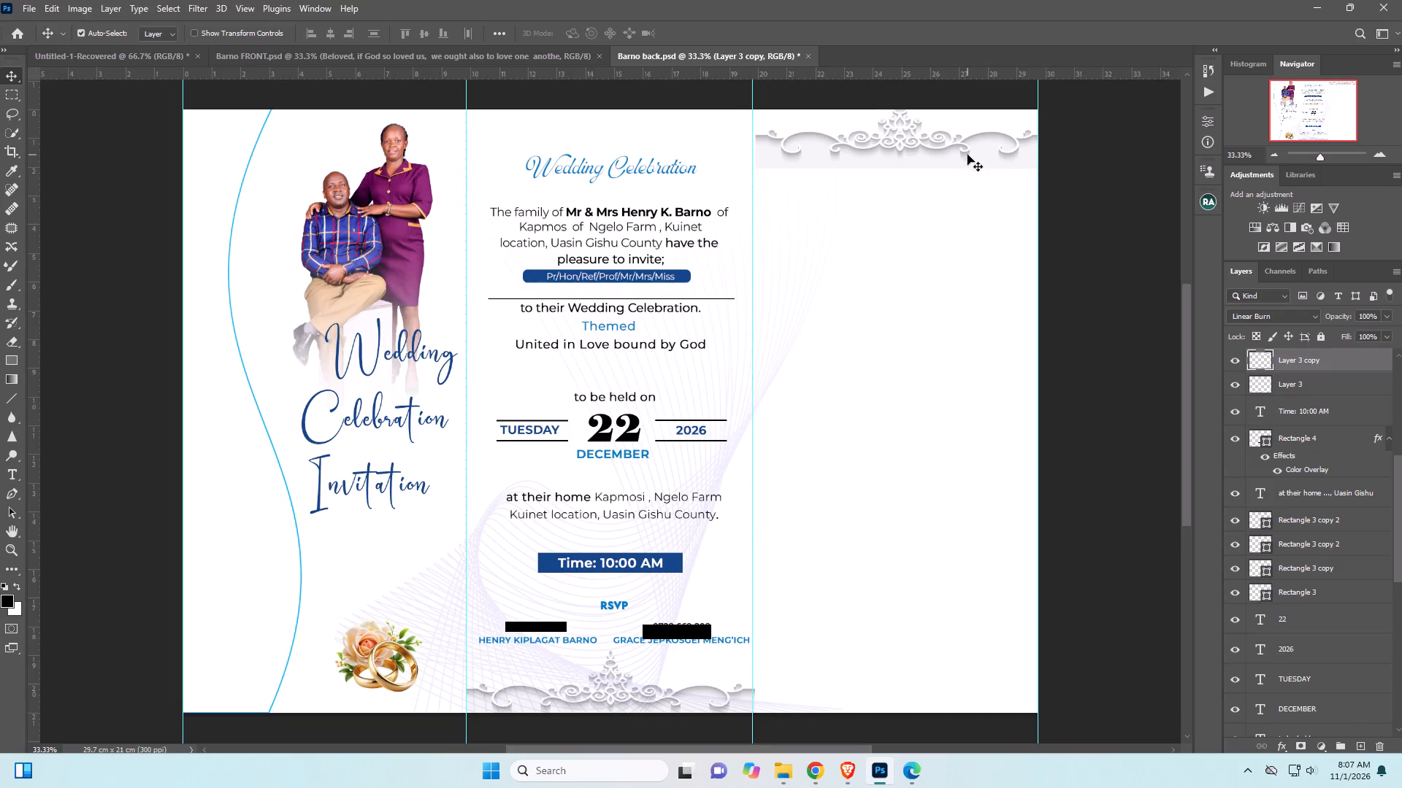
Rotate the duplicated ornament 180 degrees and fit it flush against the top and outer edges of the third panel.
{"action": "key", "text": "ctrl+t"}
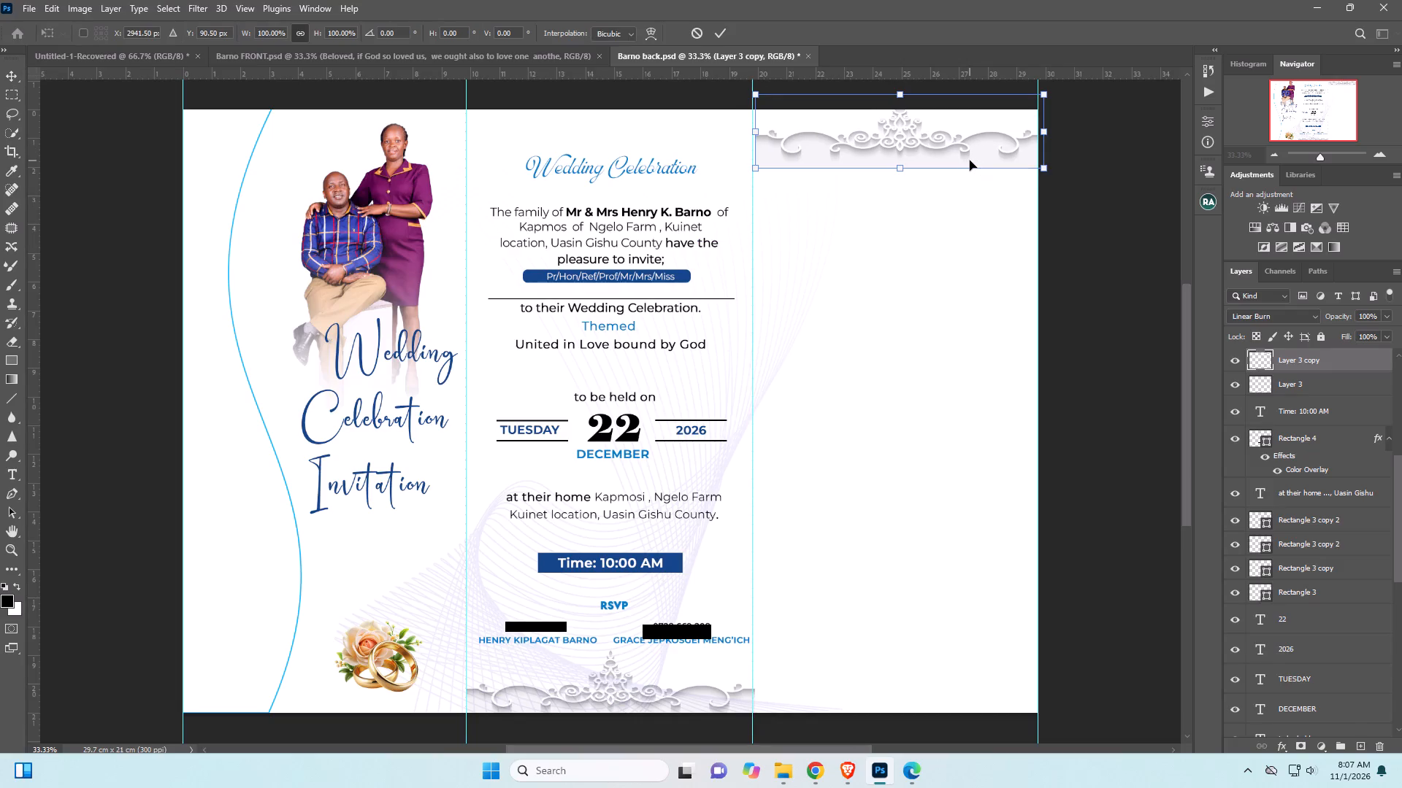
{"action": "left_click_drag", "start_coordinate": [1081, 131], "coordinate": [1081, 121]}
{"action": "left_click_drag", "start_coordinate": [1081, 121], "coordinate": [794, 223]}
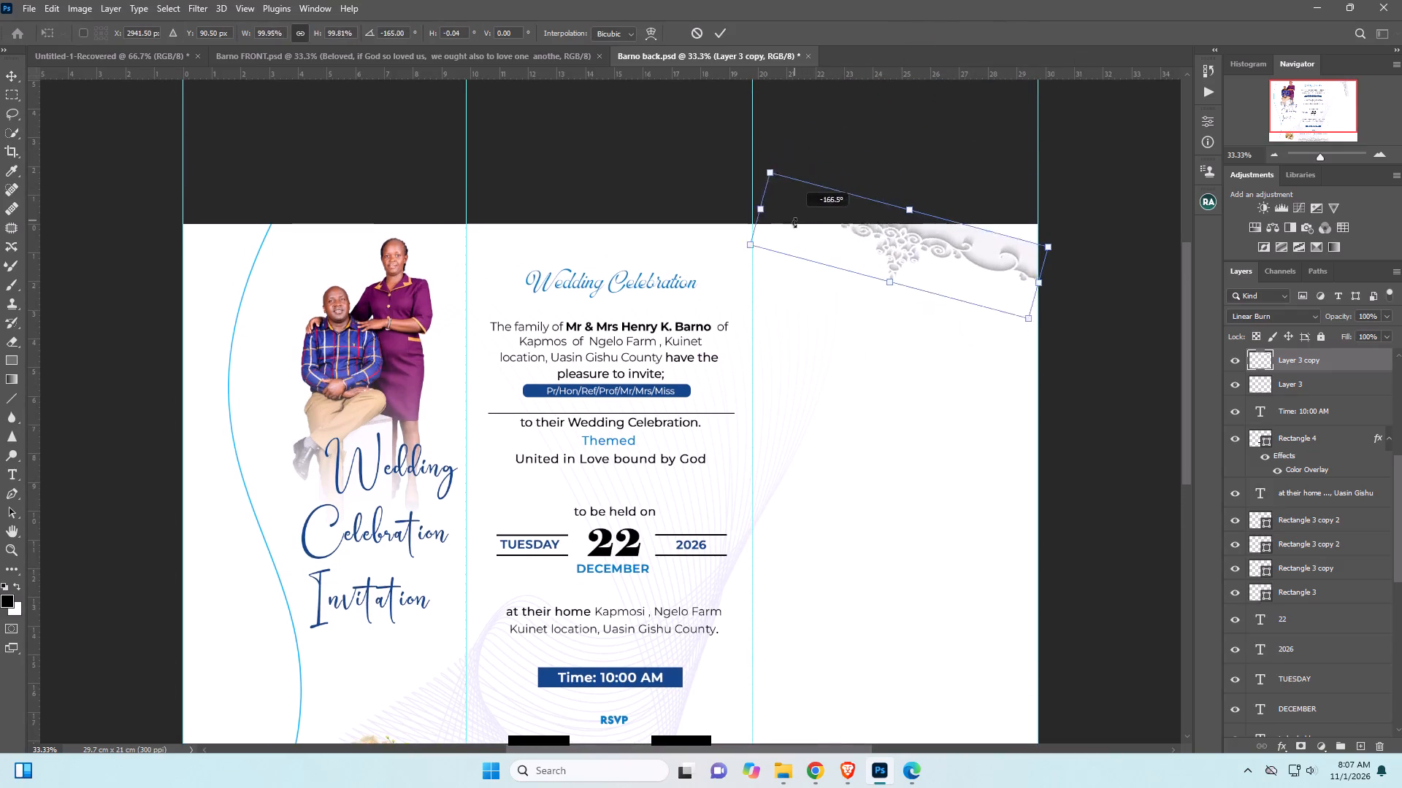
{"action": "left_click_drag", "start_coordinate": [794, 223], "coordinate": [788, 249]}
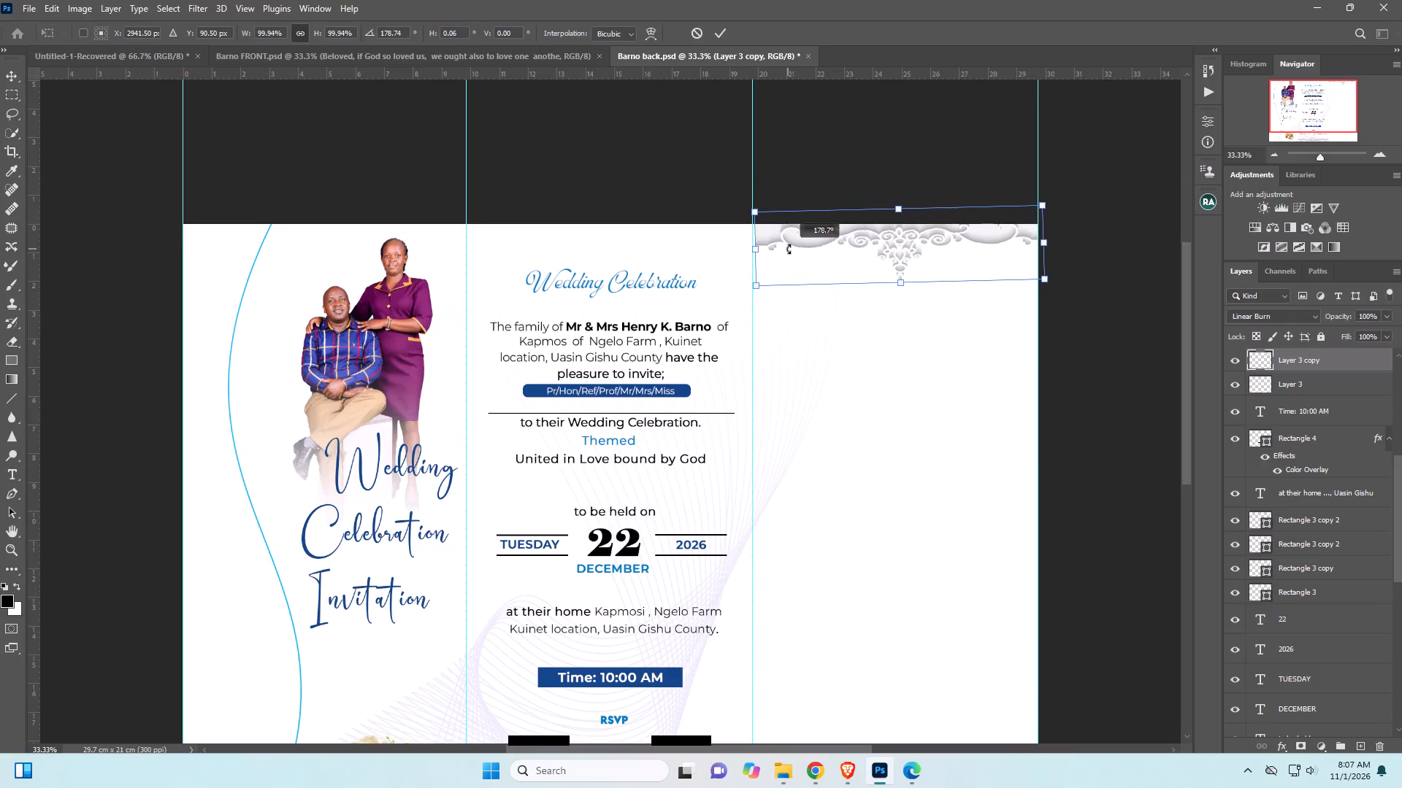
{"action": "left_click_drag", "start_coordinate": [788, 249], "coordinate": [784, 250]}
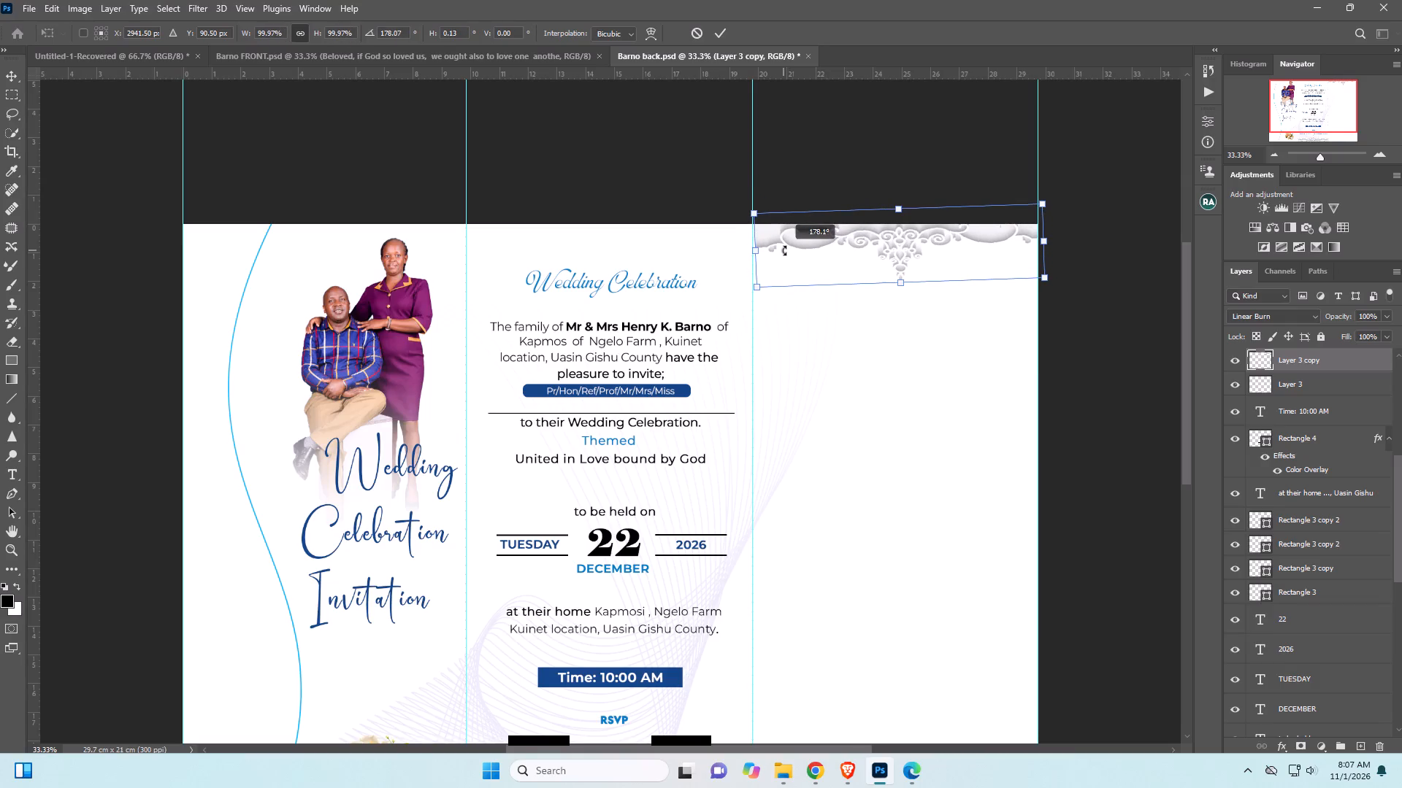
{"action": "left_click_drag", "start_coordinate": [784, 250], "coordinate": [782, 247]}
{"action": "left_click_drag", "start_coordinate": [934, 241], "coordinate": [934, 242]}
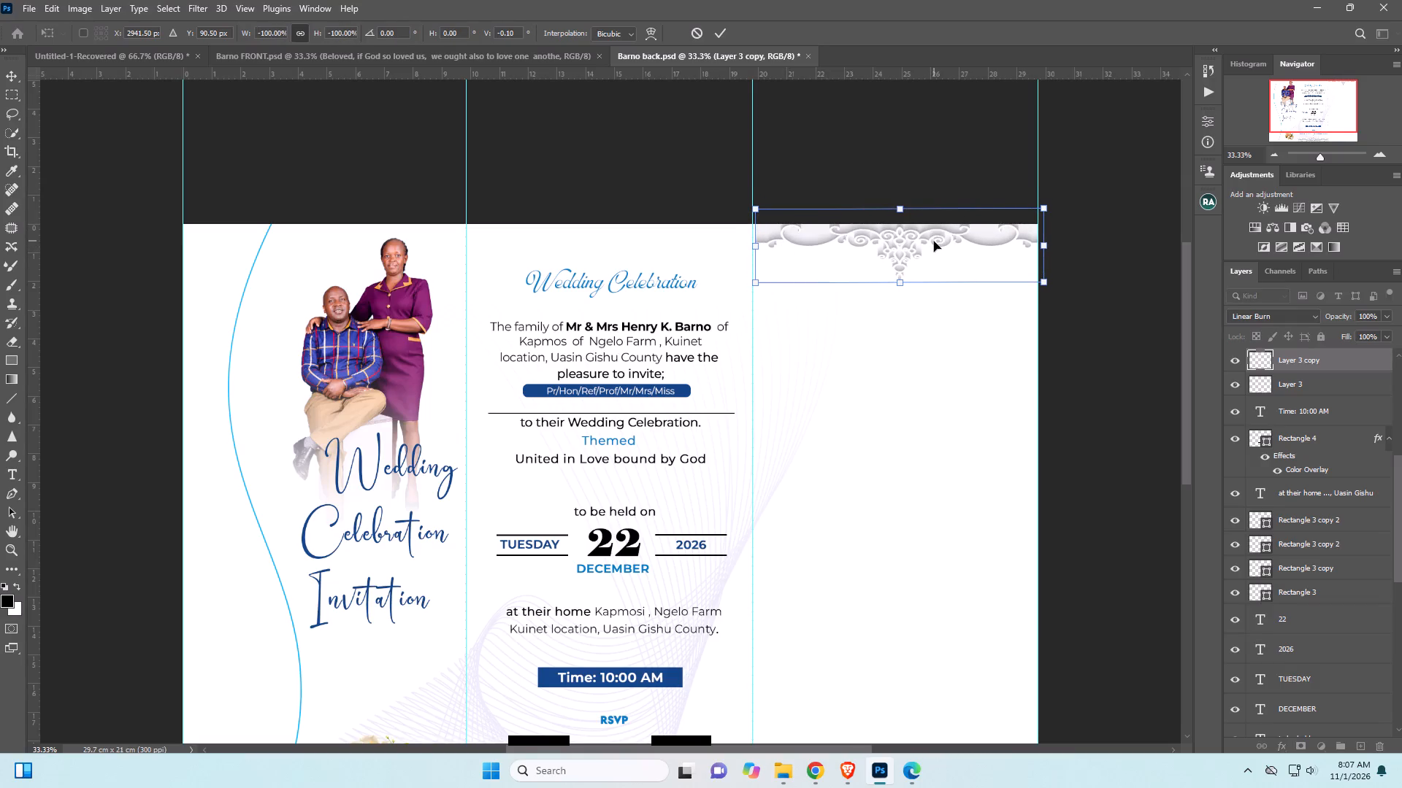
{"action": "left_click_drag", "start_coordinate": [934, 242], "coordinate": [929, 253]}
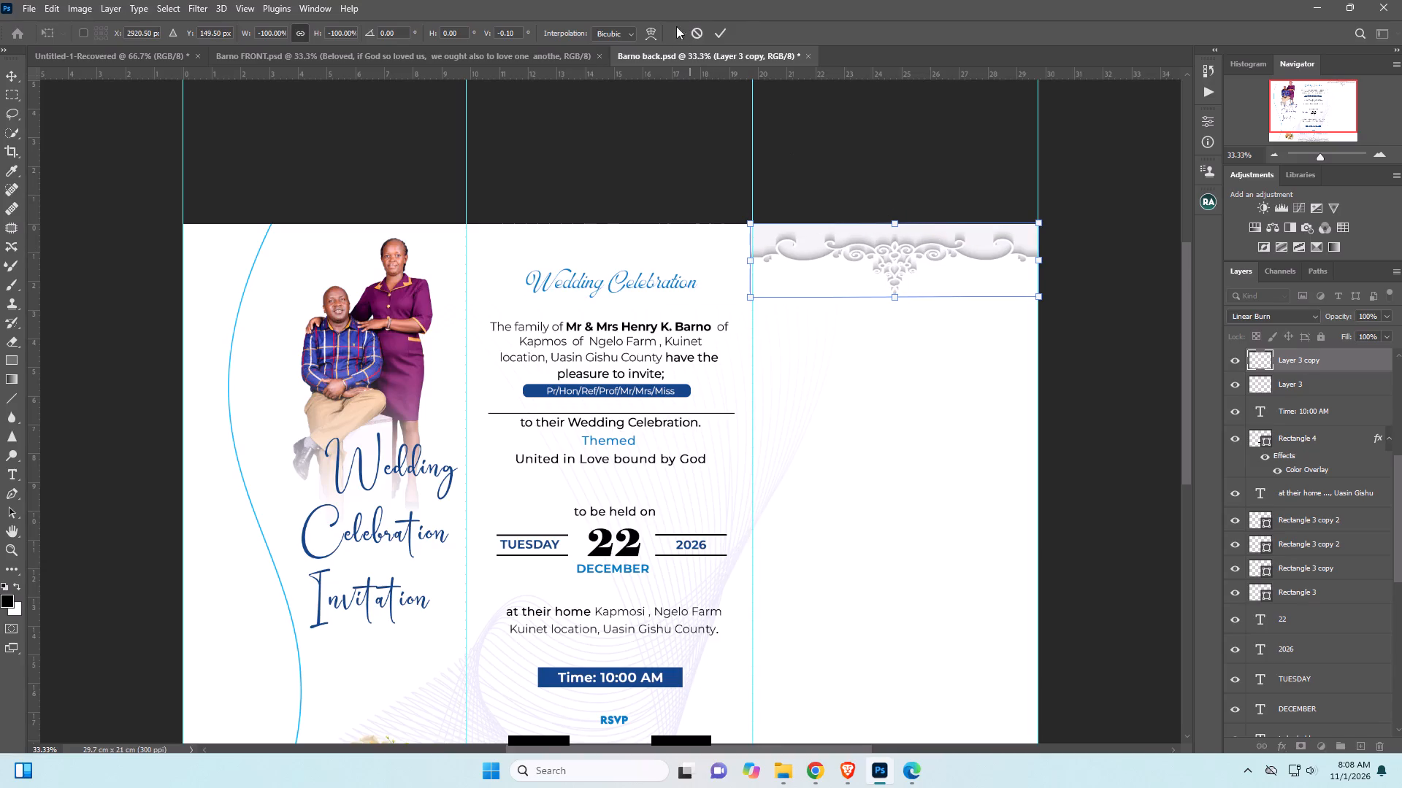
{"action": "left_click", "coordinate": [722, 28]}
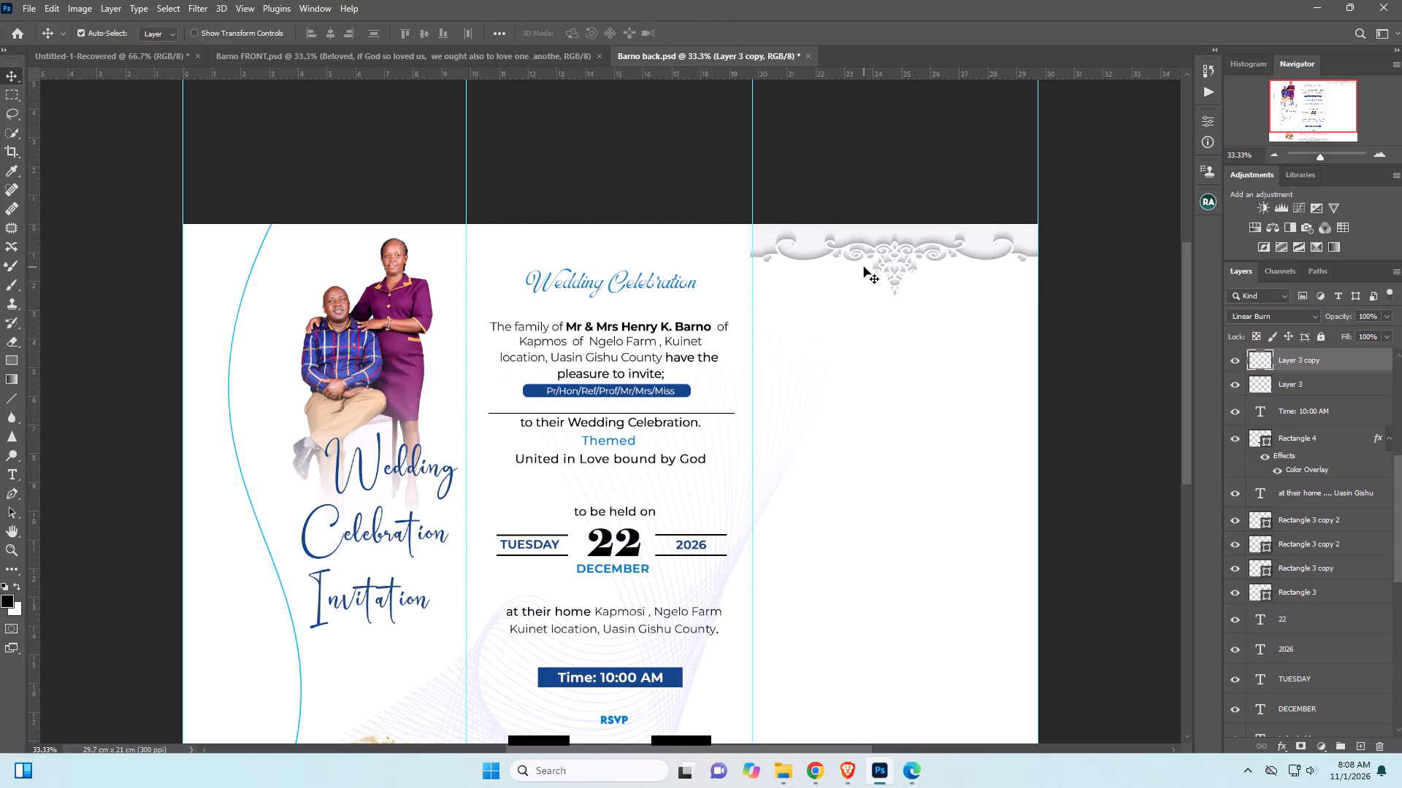
Look over the invitation panels from top to bottom with the flipped ornament in place.
{"action": "scroll", "coordinate": [864, 267], "scroll_direction": "down", "scroll_amount": 7}
{"action": "scroll", "coordinate": [864, 267], "scroll_direction": "up", "scroll_amount": 1}
{"action": "scroll", "coordinate": [864, 267], "scroll_direction": "down", "scroll_amount": 11}
{"action": "scroll", "coordinate": [864, 267], "scroll_direction": "up", "scroll_amount": 1}
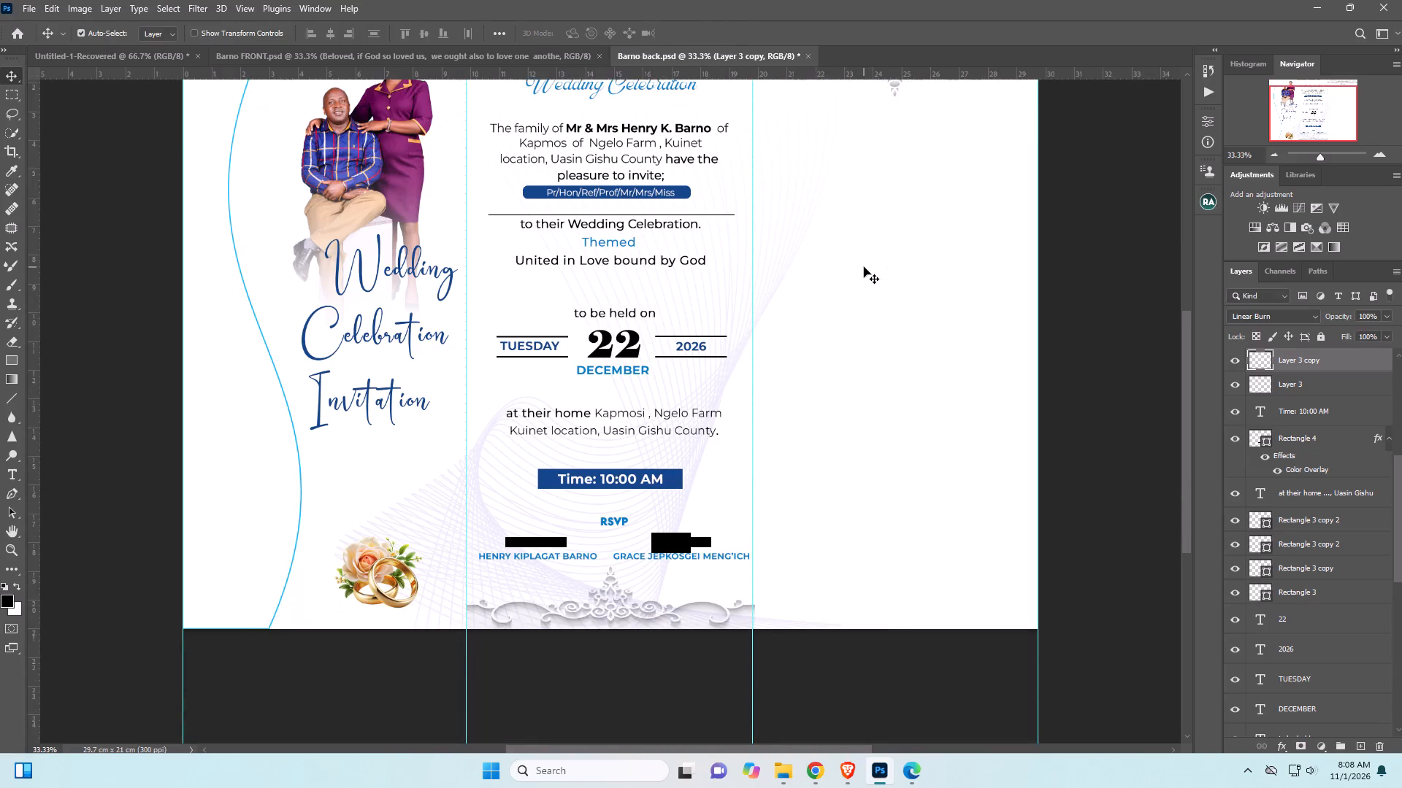
{"action": "scroll", "coordinate": [864, 267], "scroll_direction": "up", "scroll_amount": 6}
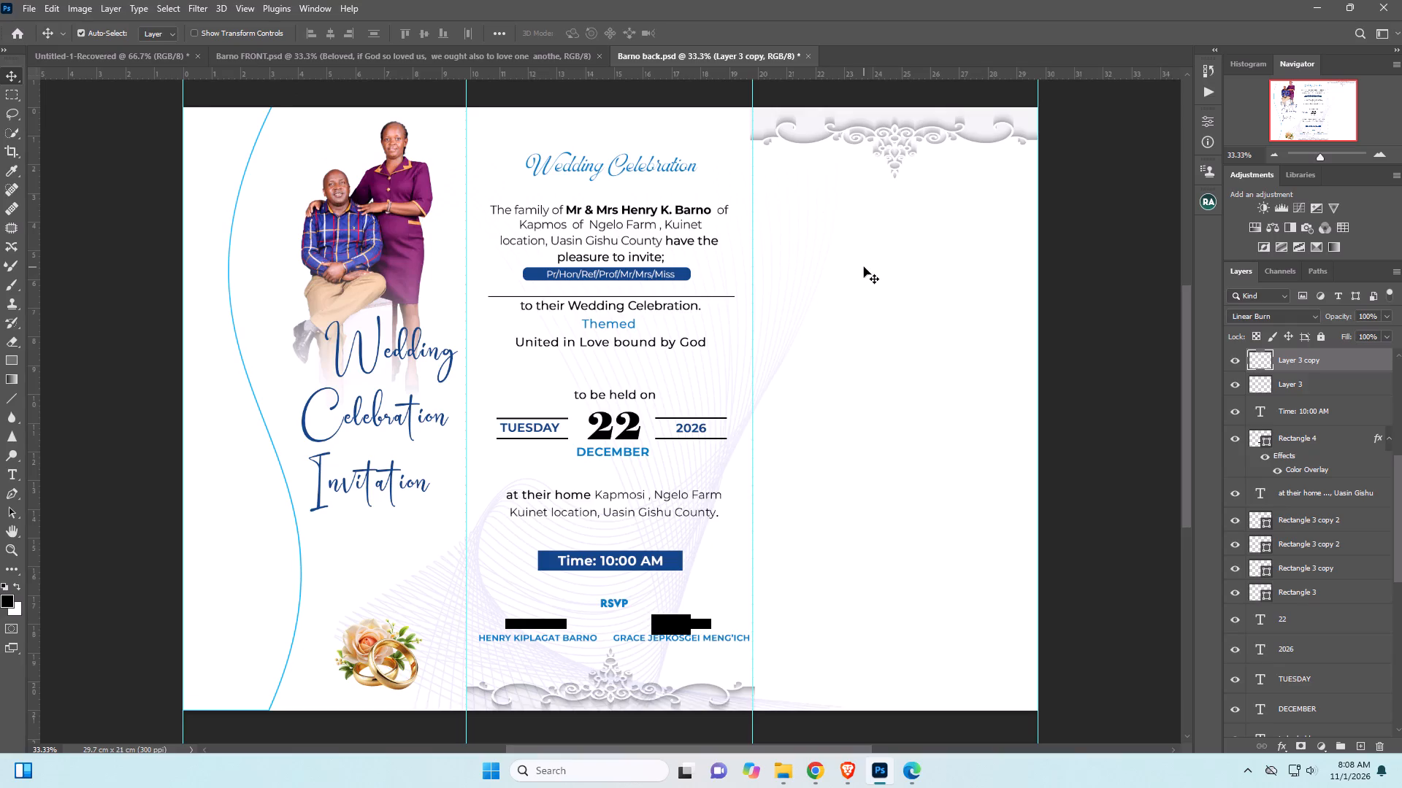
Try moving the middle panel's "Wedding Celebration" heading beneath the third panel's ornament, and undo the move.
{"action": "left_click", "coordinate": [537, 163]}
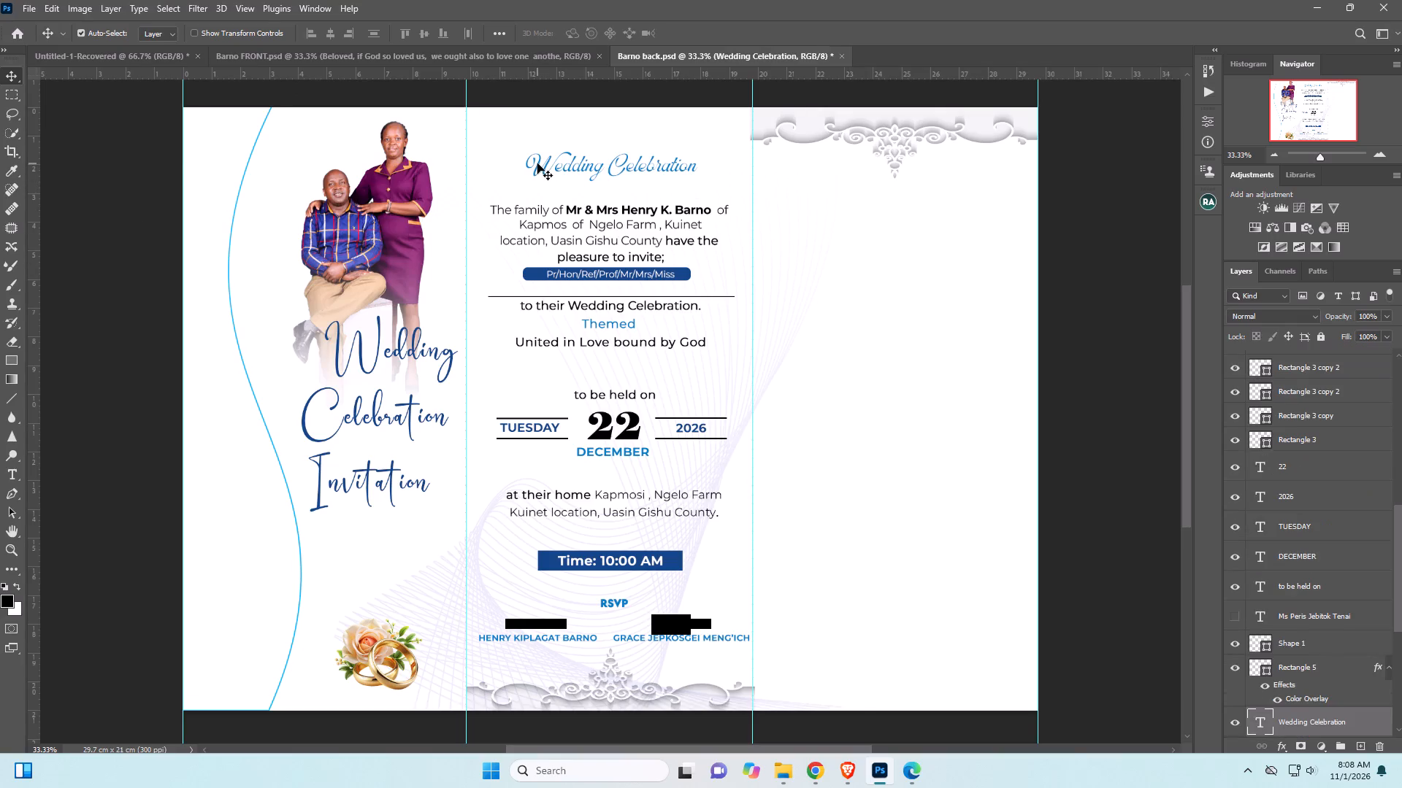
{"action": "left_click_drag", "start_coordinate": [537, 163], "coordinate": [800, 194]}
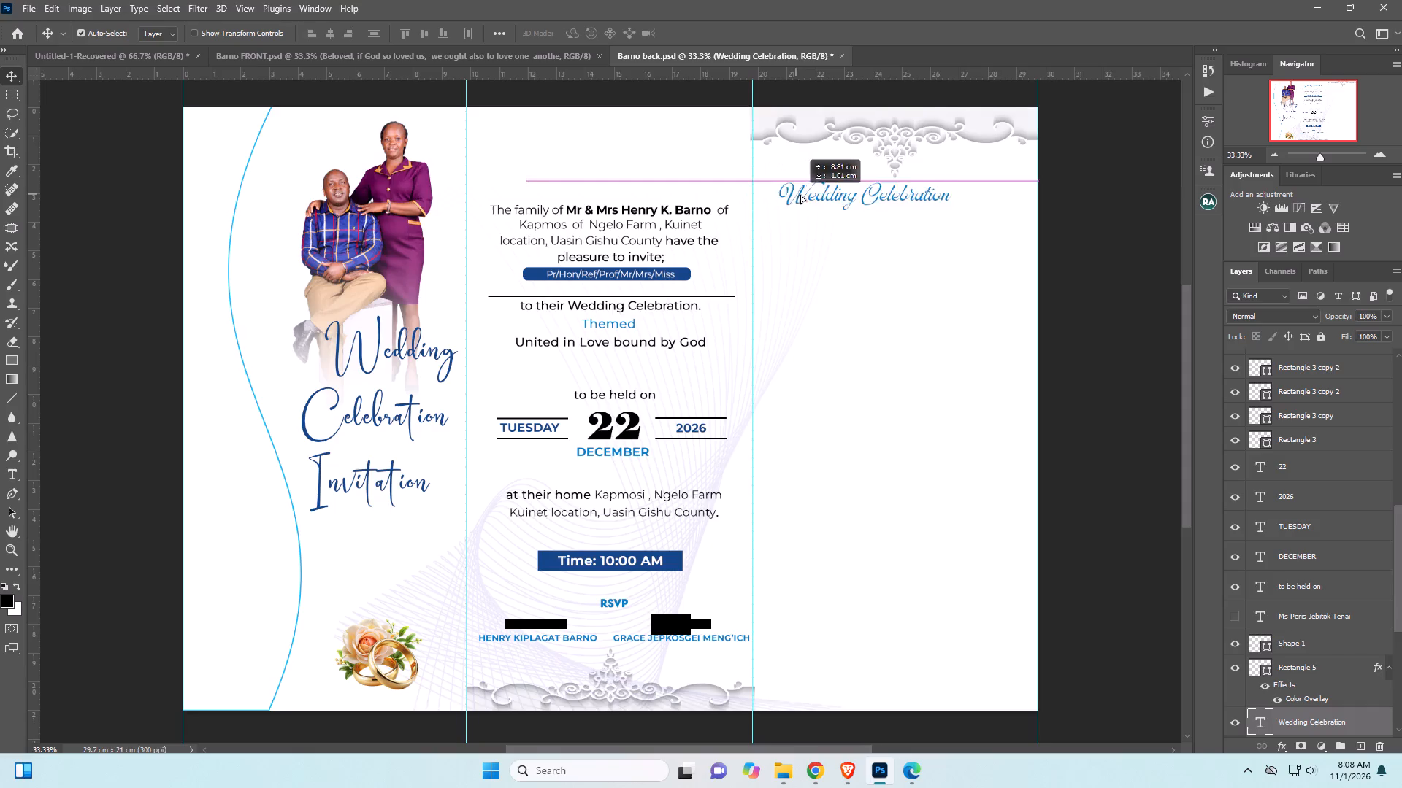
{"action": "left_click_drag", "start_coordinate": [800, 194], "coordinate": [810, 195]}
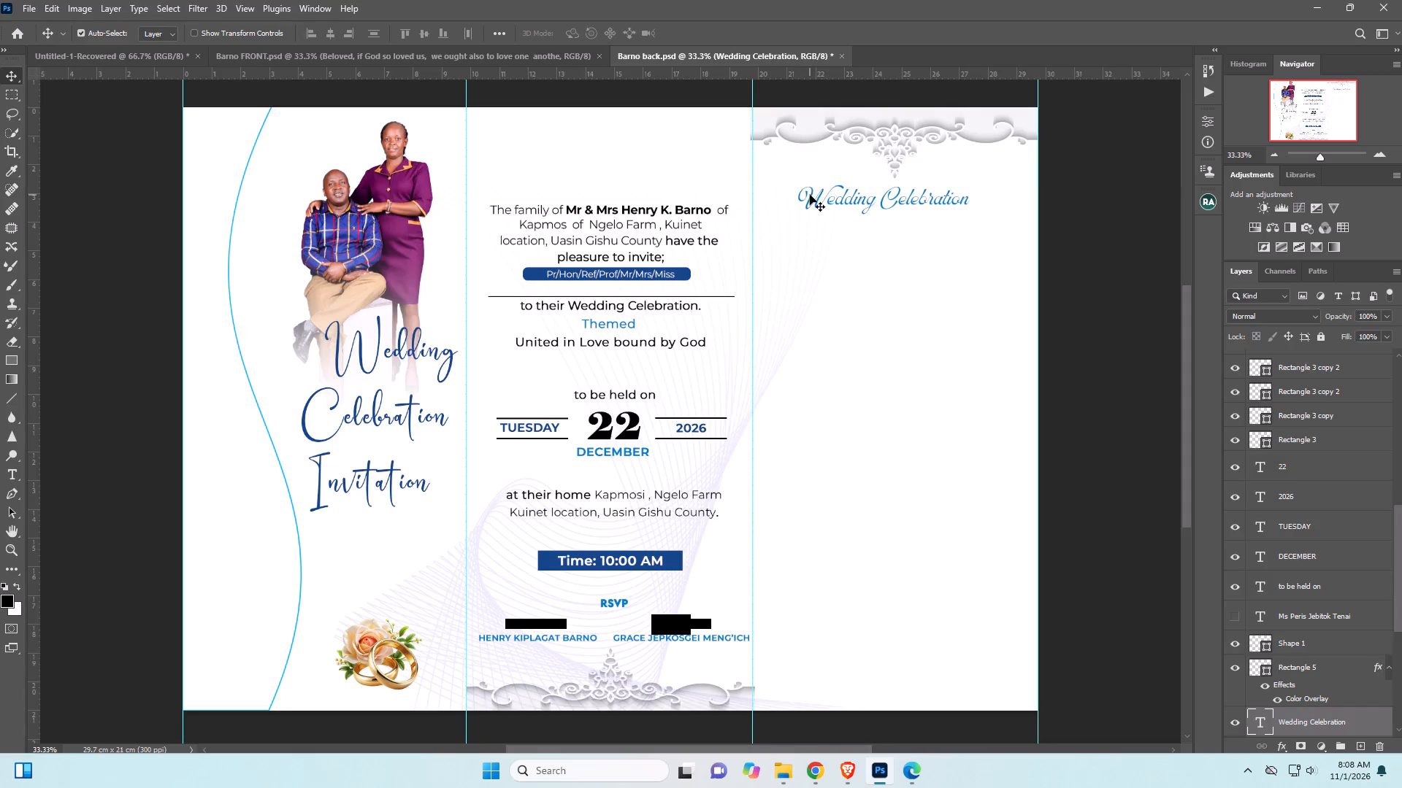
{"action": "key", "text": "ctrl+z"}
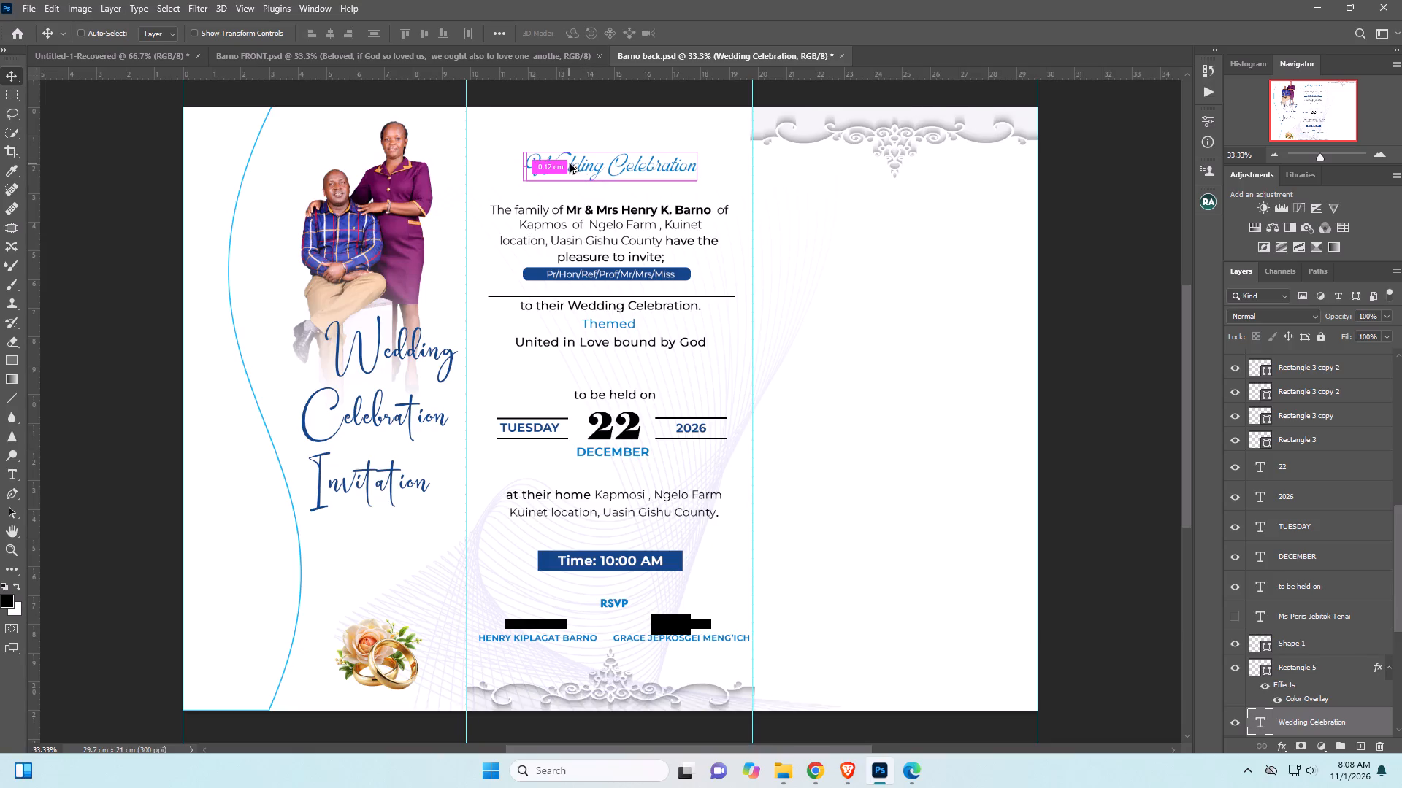
Duplicate the "Wedding Celebration" heading into the third panel and nudge the copy to sit centred beneath the ornament.
{"action": "left_click_drag", "start_coordinate": [570, 163], "coordinate": [846, 184], "text": "ctrl+alt"}
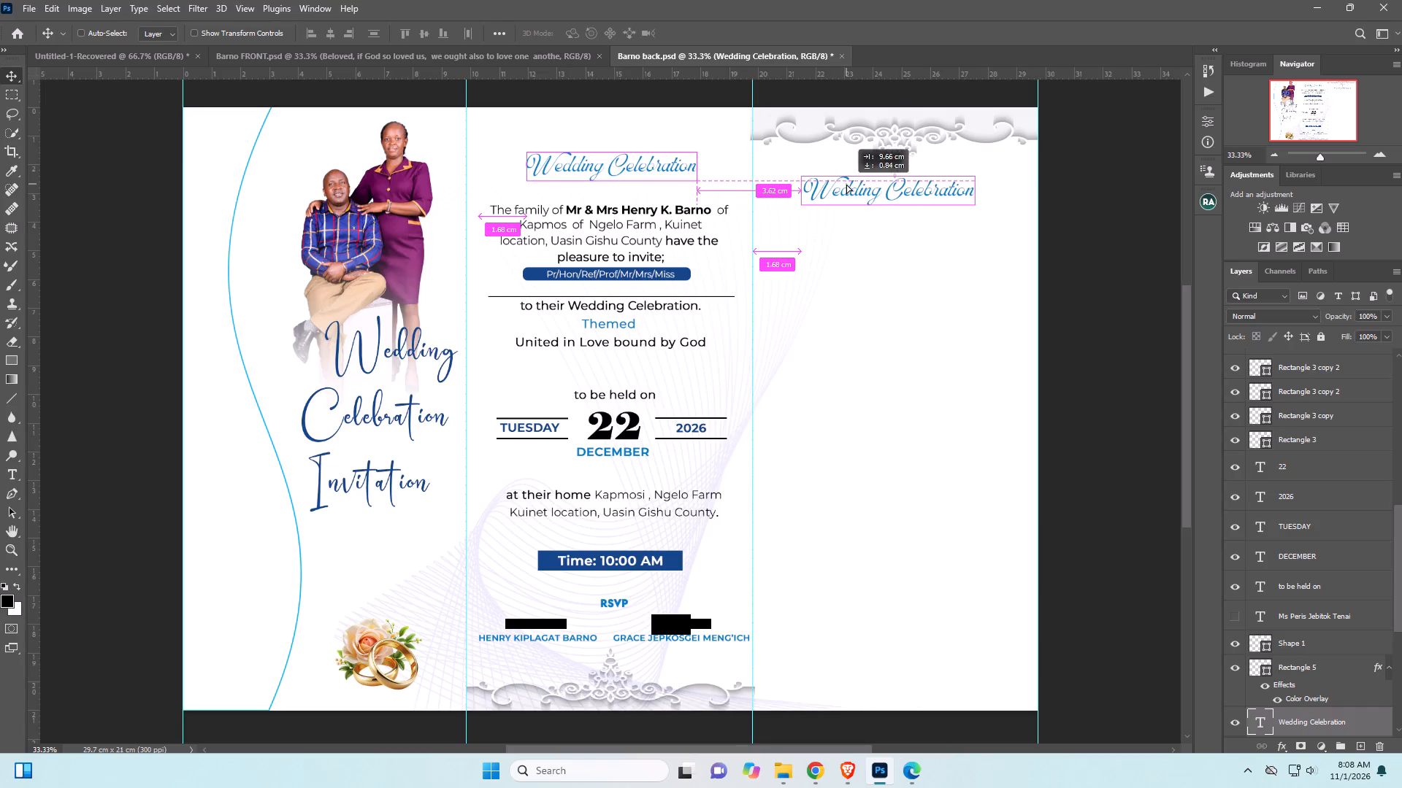
{"action": "left_click_drag", "start_coordinate": [846, 184], "coordinate": [854, 185], "text": "ctrl+alt"}
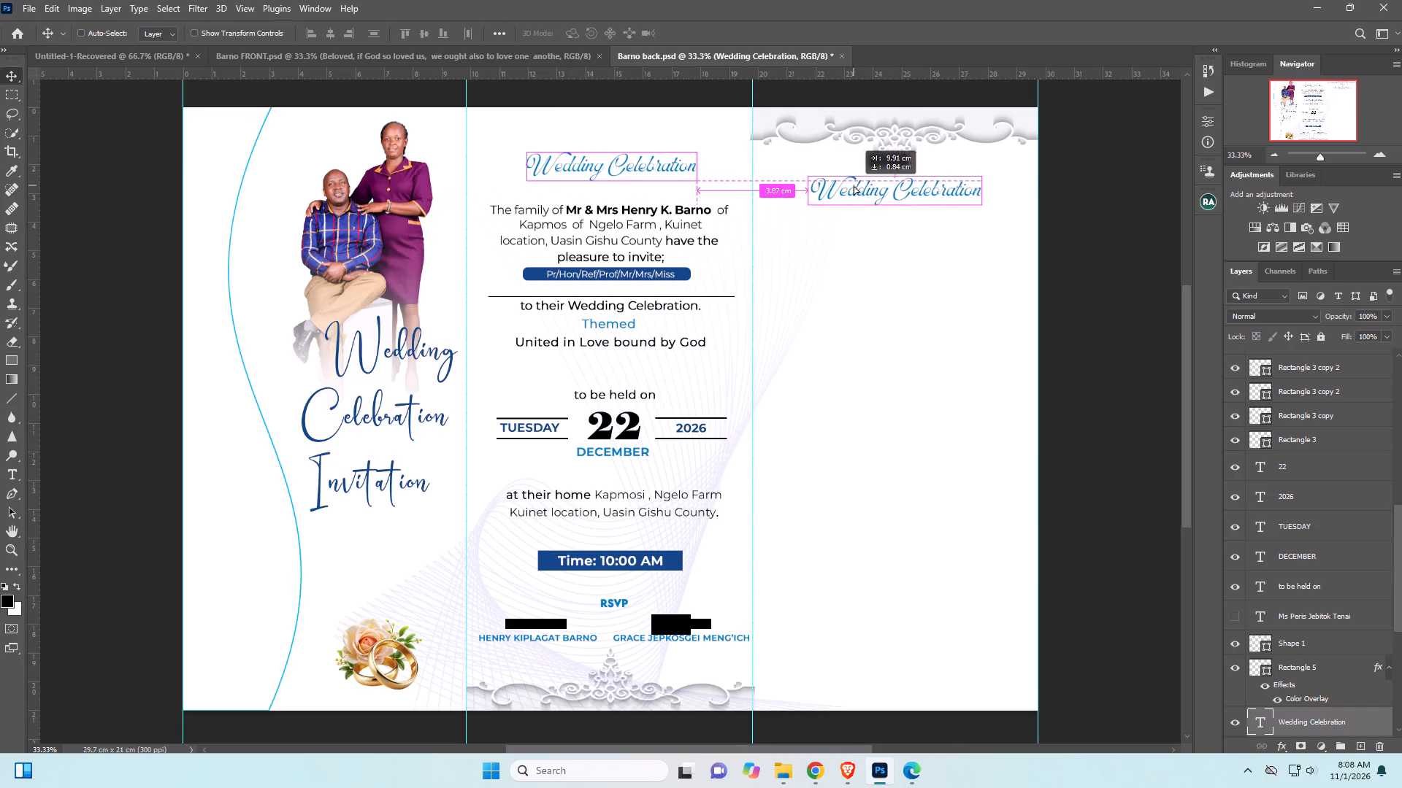
{"action": "left_click_drag", "start_coordinate": [854, 185], "coordinate": [859, 185], "text": "ctrl+alt"}
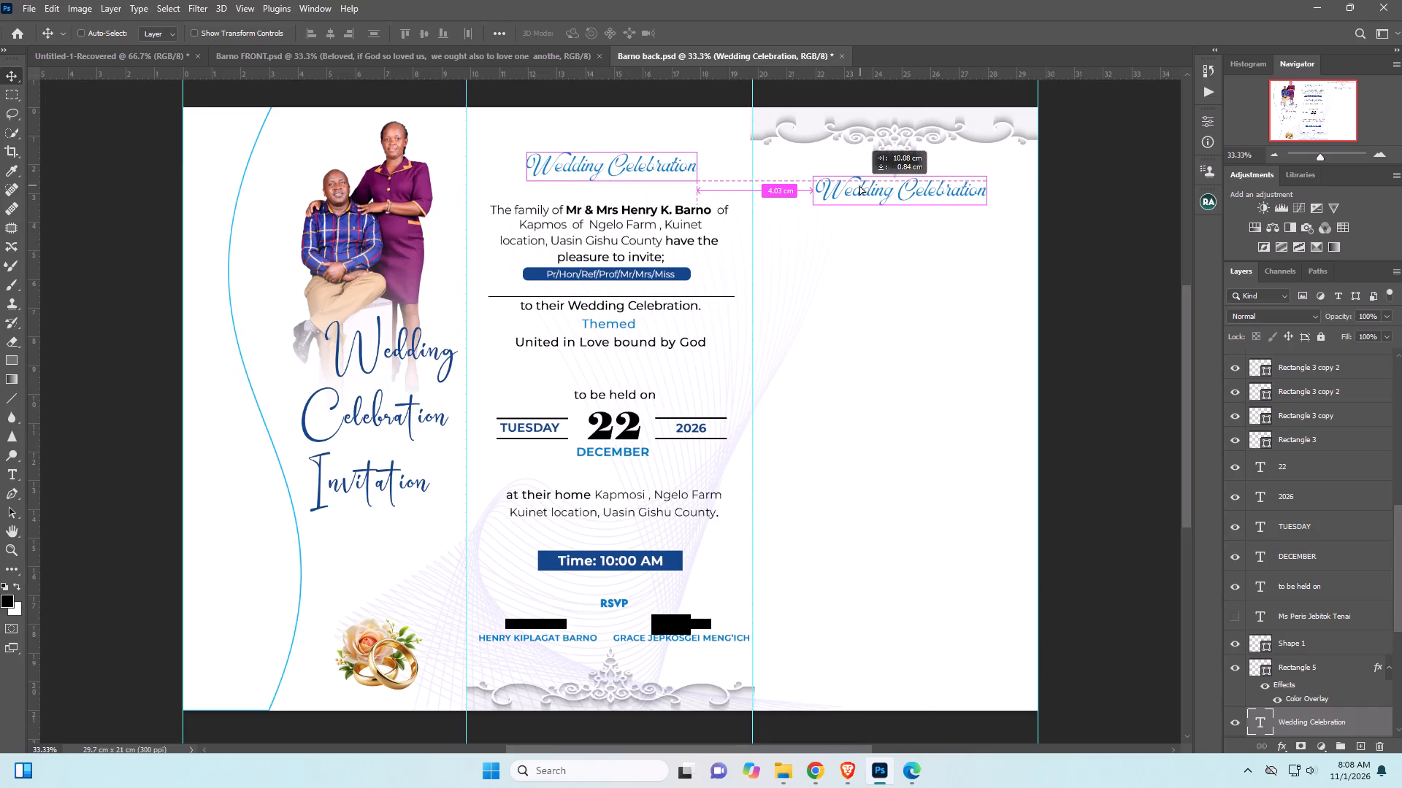
{"action": "left_click_drag", "start_coordinate": [859, 185], "coordinate": [854, 186], "text": "ctrl+alt"}
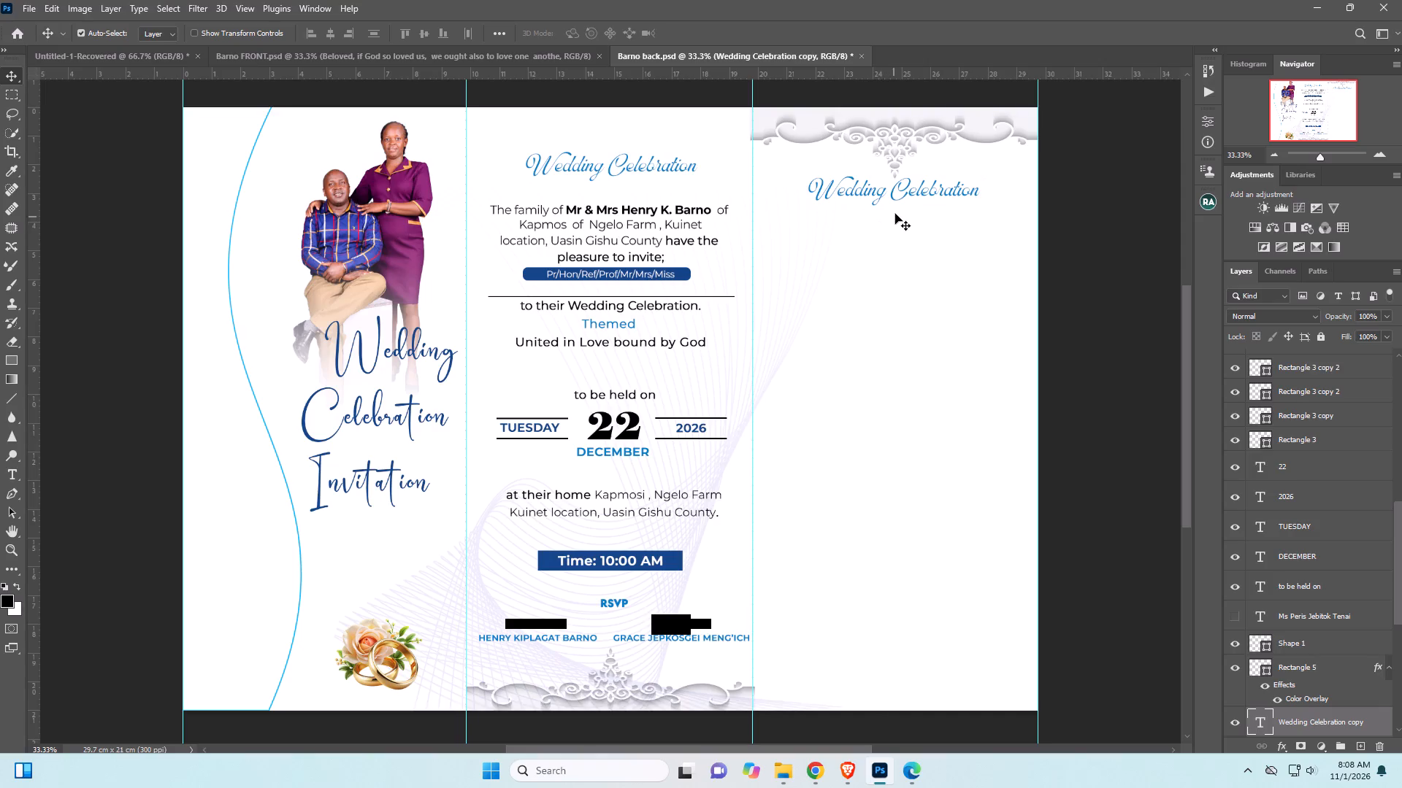
{"action": "key", "text": "Right"}
{"action": "key", "text": "Right"}
{"action": "key", "text": "Right"}
{"action": "key", "text": "Right"}
{"action": "key", "text": "Right"}
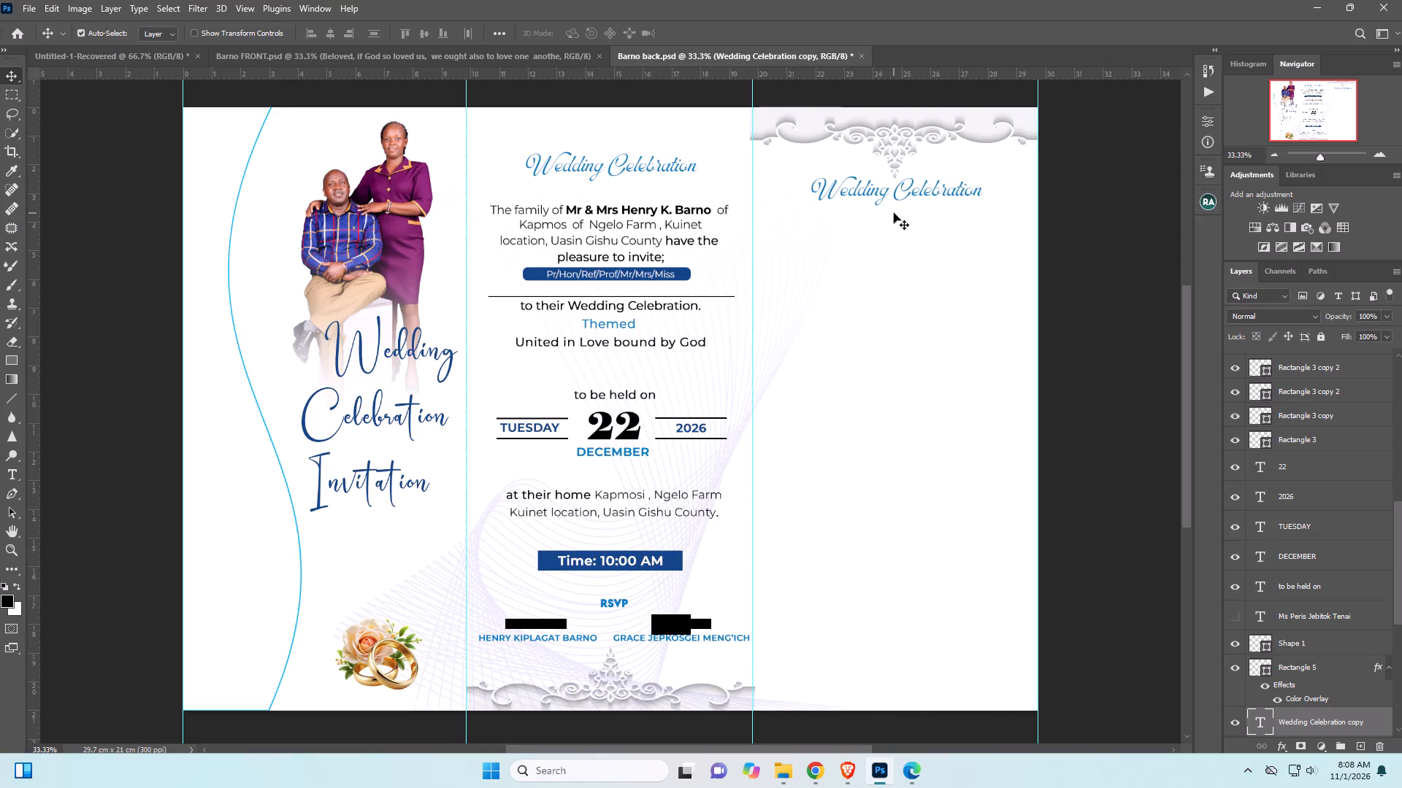
{"action": "key", "text": "Right"}
{"action": "key", "text": "Right"}
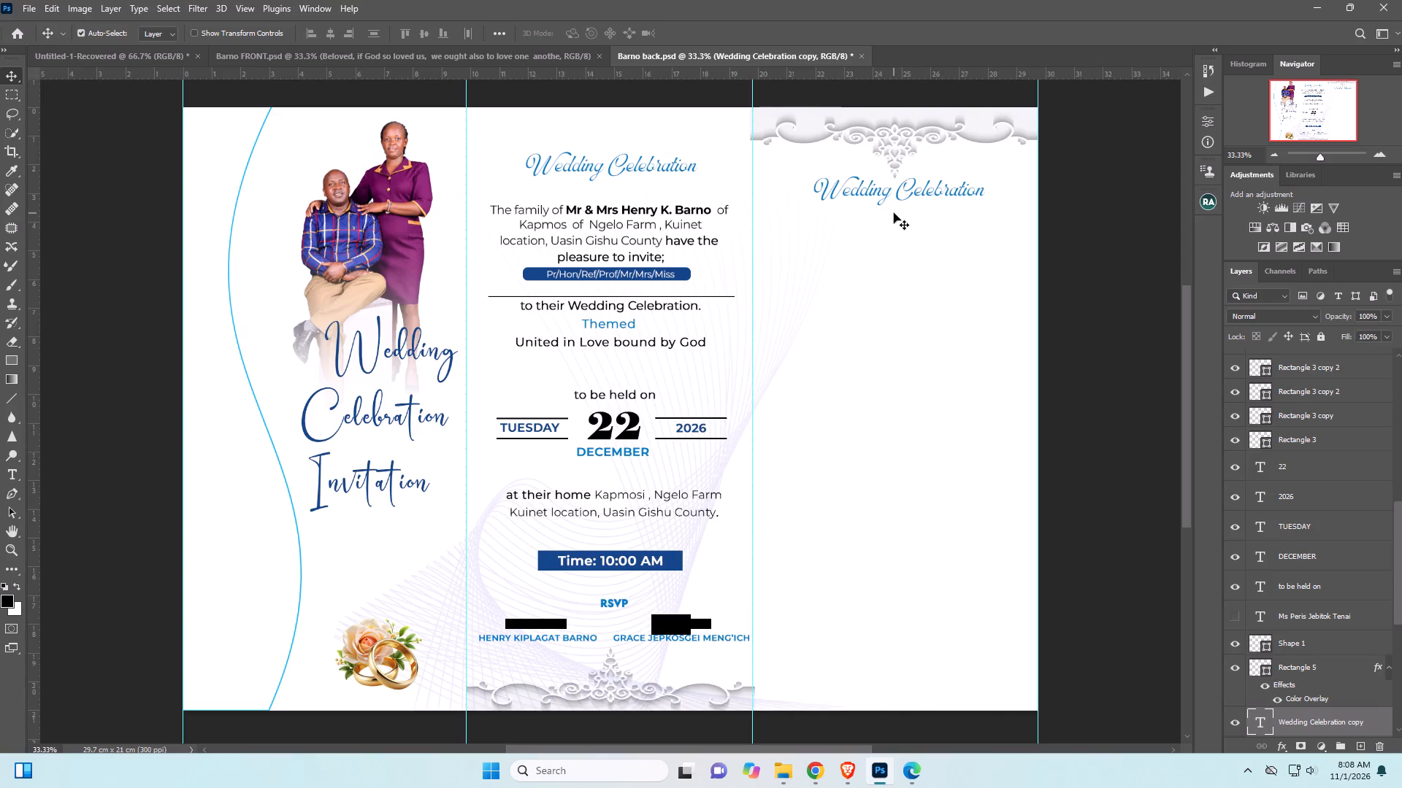
Duplicate the middle panel's "The family of…" invitation paragraph into the third panel, centred beneath its "Wedding Celebration" heading.
{"action": "left_click", "coordinate": [536, 213]}
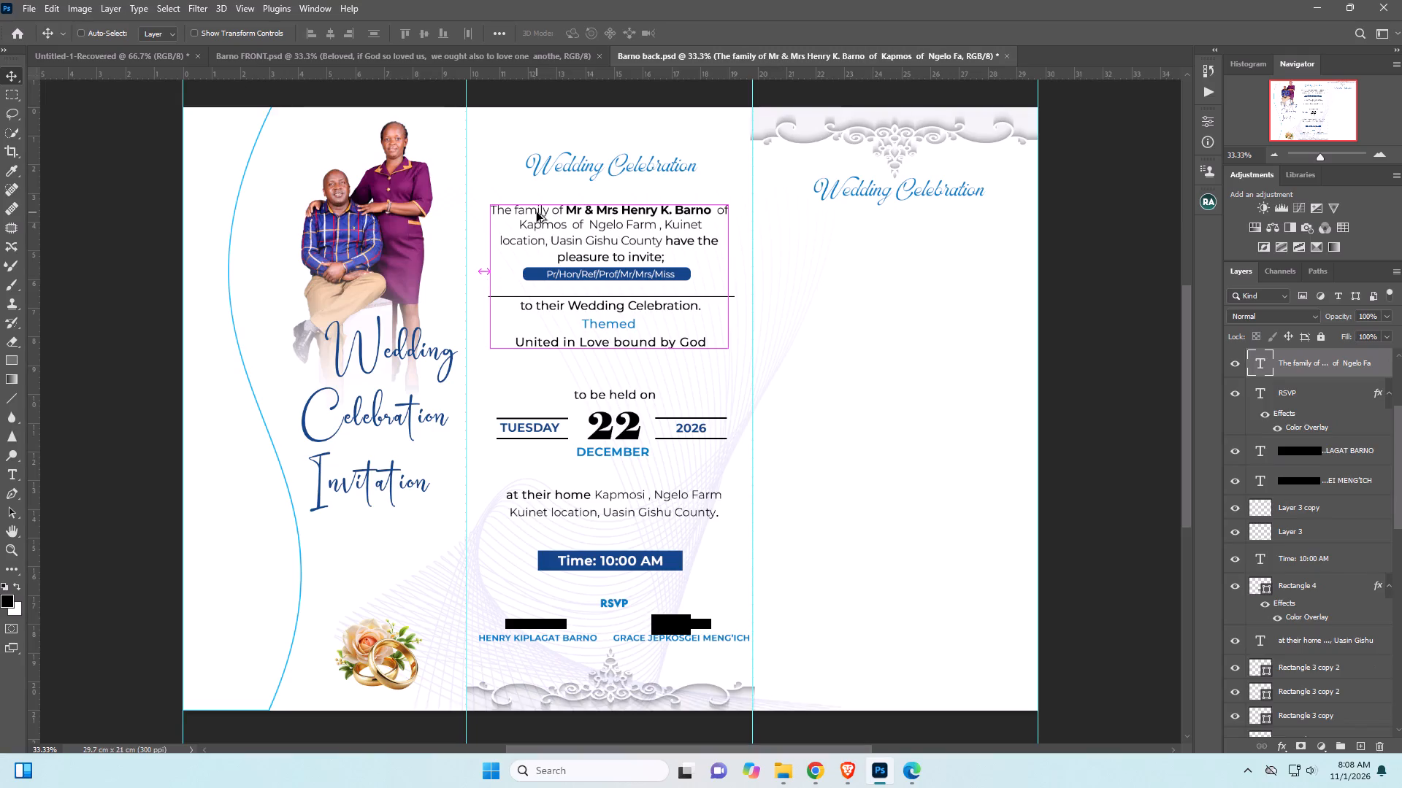
{"action": "left_click_drag", "start_coordinate": [537, 212], "coordinate": [734, 230], "text": "ctrl+alt"}
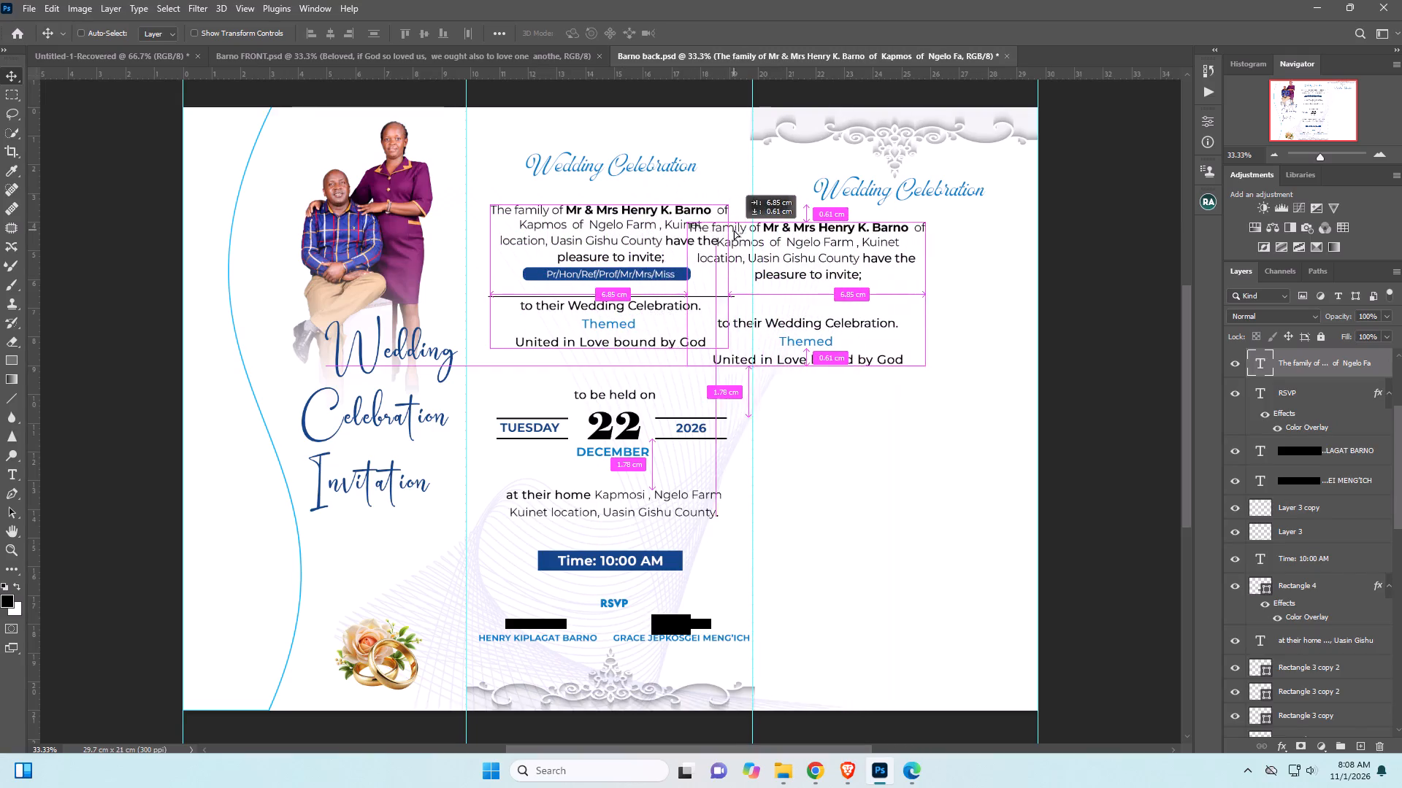
{"action": "left_click_drag", "start_coordinate": [734, 230], "coordinate": [813, 226], "text": "ctrl+alt"}
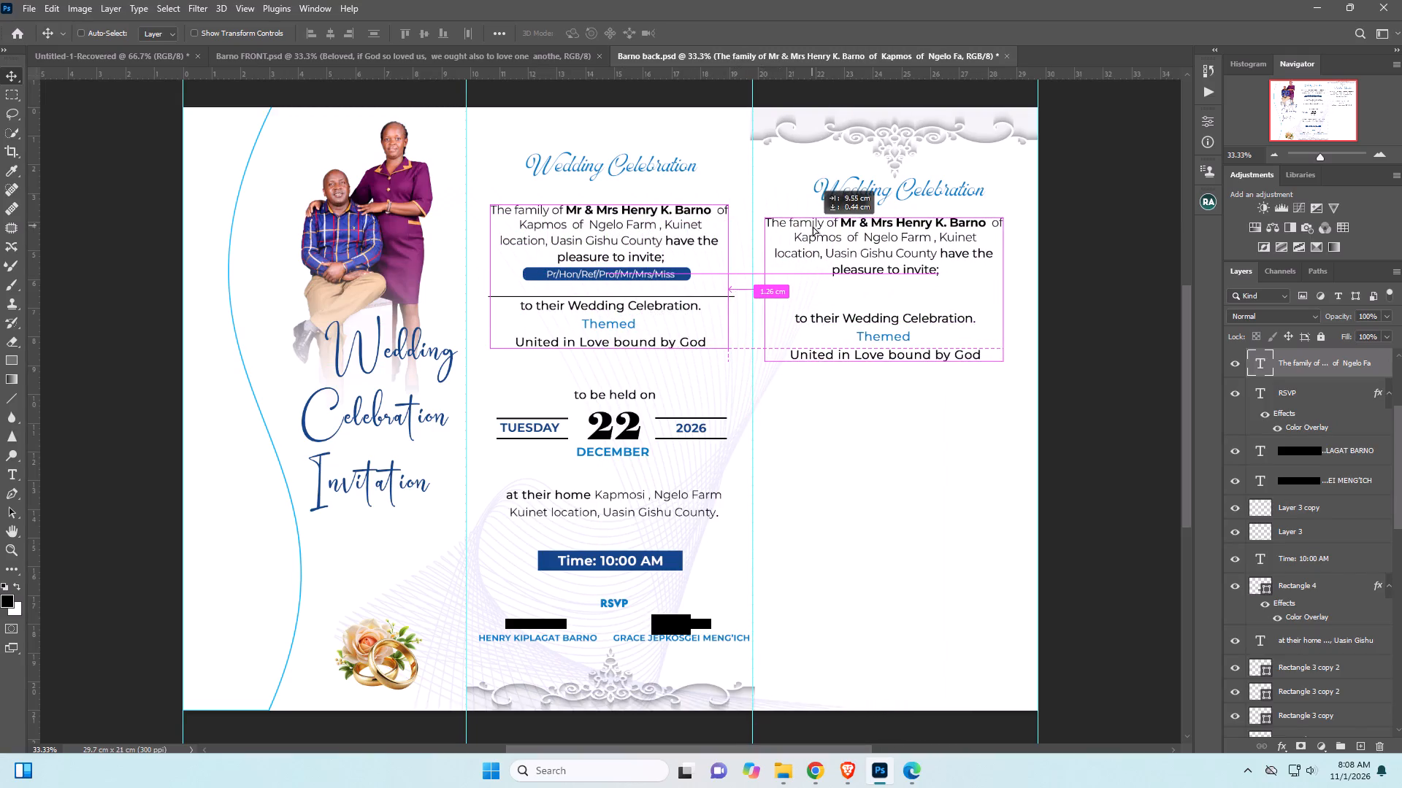
{"action": "left_click_drag", "start_coordinate": [813, 226], "coordinate": [813, 228], "text": "ctrl+alt"}
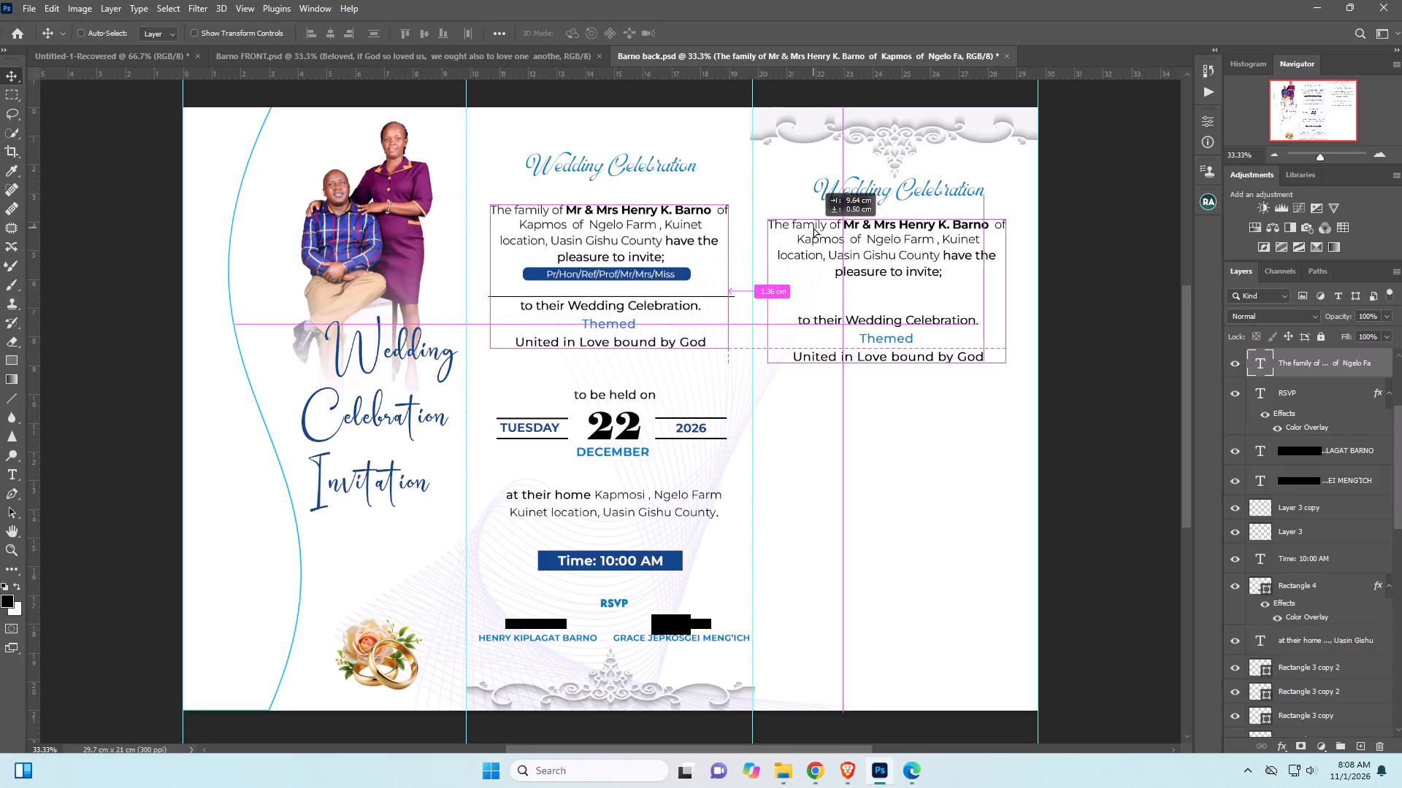
{"action": "left_click_drag", "start_coordinate": [813, 228], "coordinate": [815, 228], "text": "ctrl+alt"}
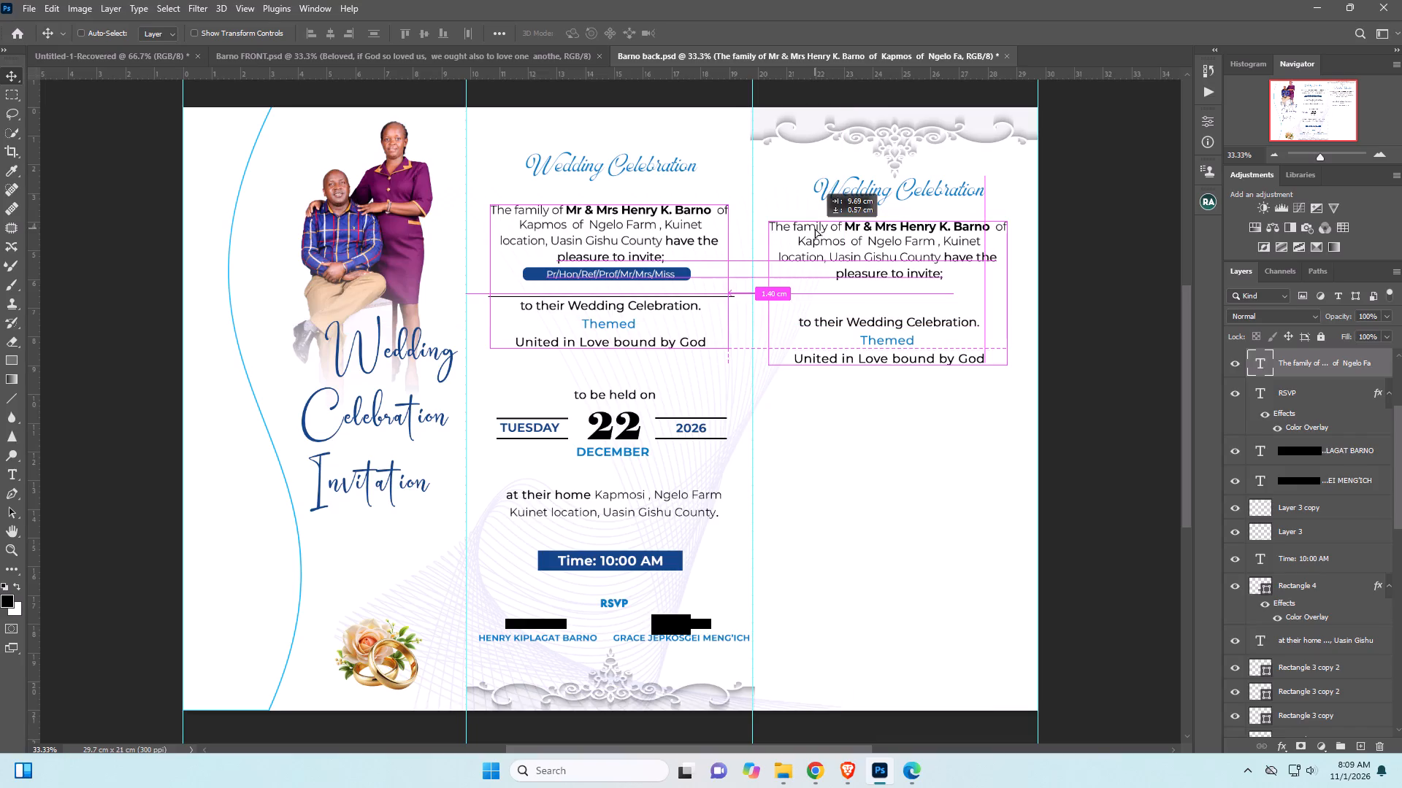
{"action": "left_click_drag", "start_coordinate": [815, 228], "coordinate": [813, 228], "text": "ctrl+alt"}
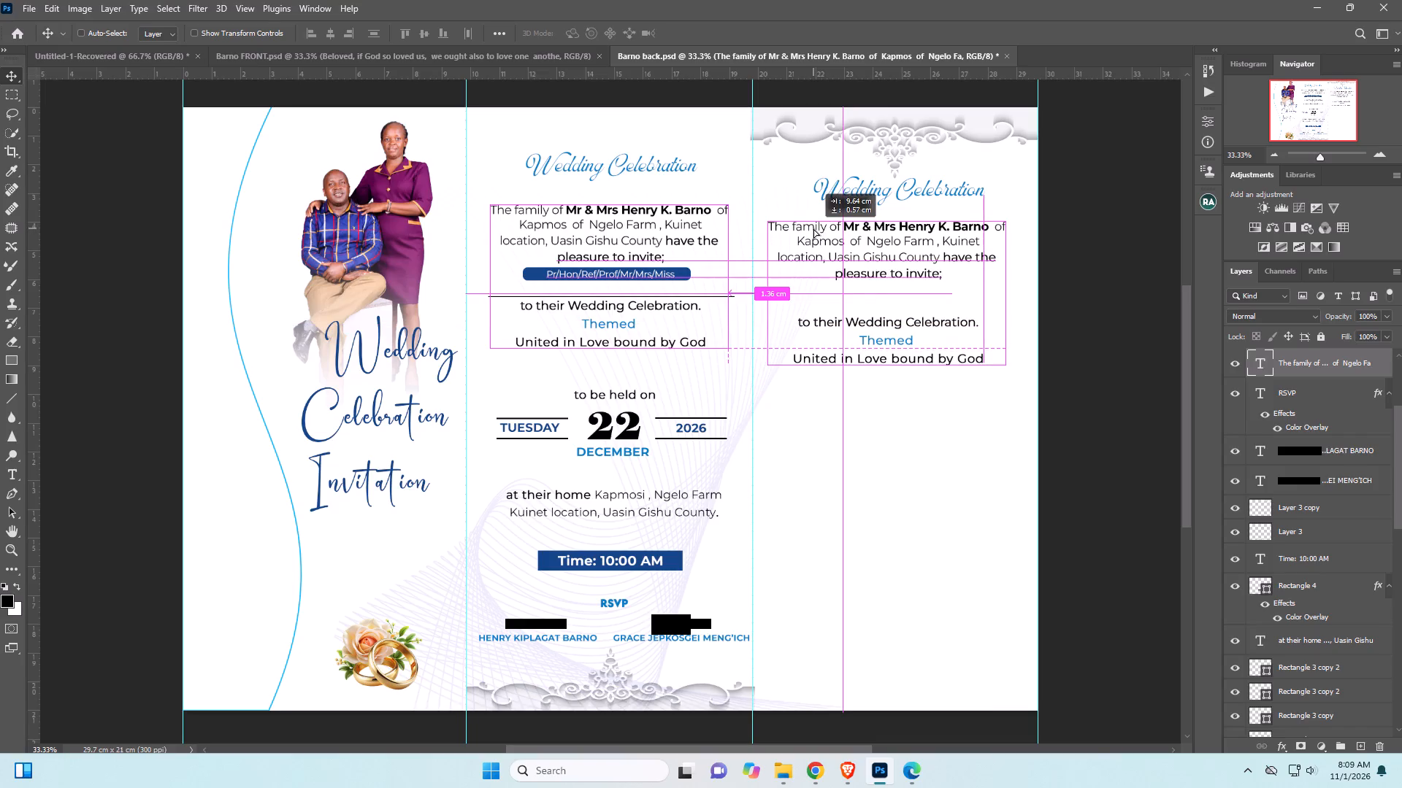
{"action": "left_click_drag", "start_coordinate": [813, 228], "coordinate": [816, 228], "text": "ctrl+alt"}
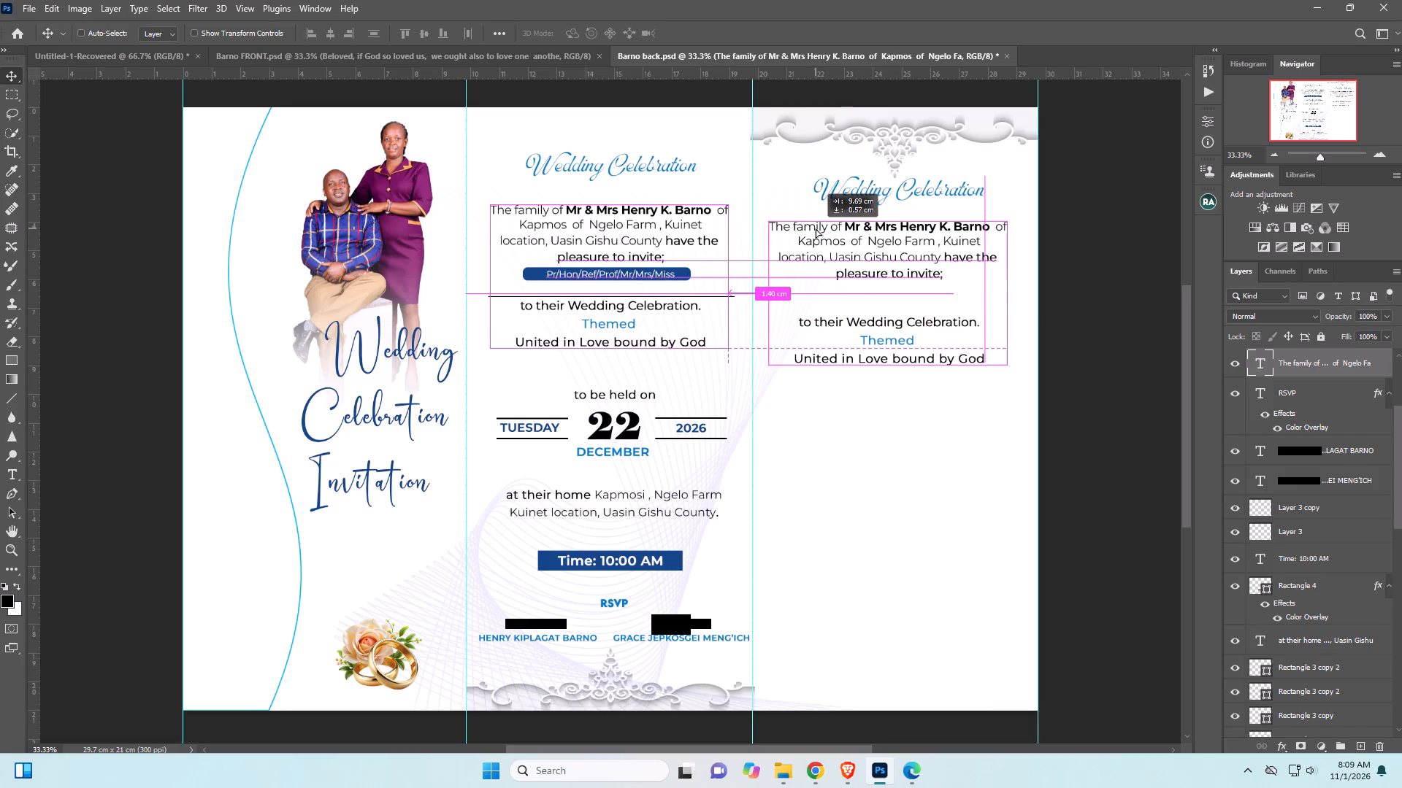
{"action": "left_click_drag", "start_coordinate": [816, 228], "coordinate": [817, 228], "text": "ctrl+alt"}
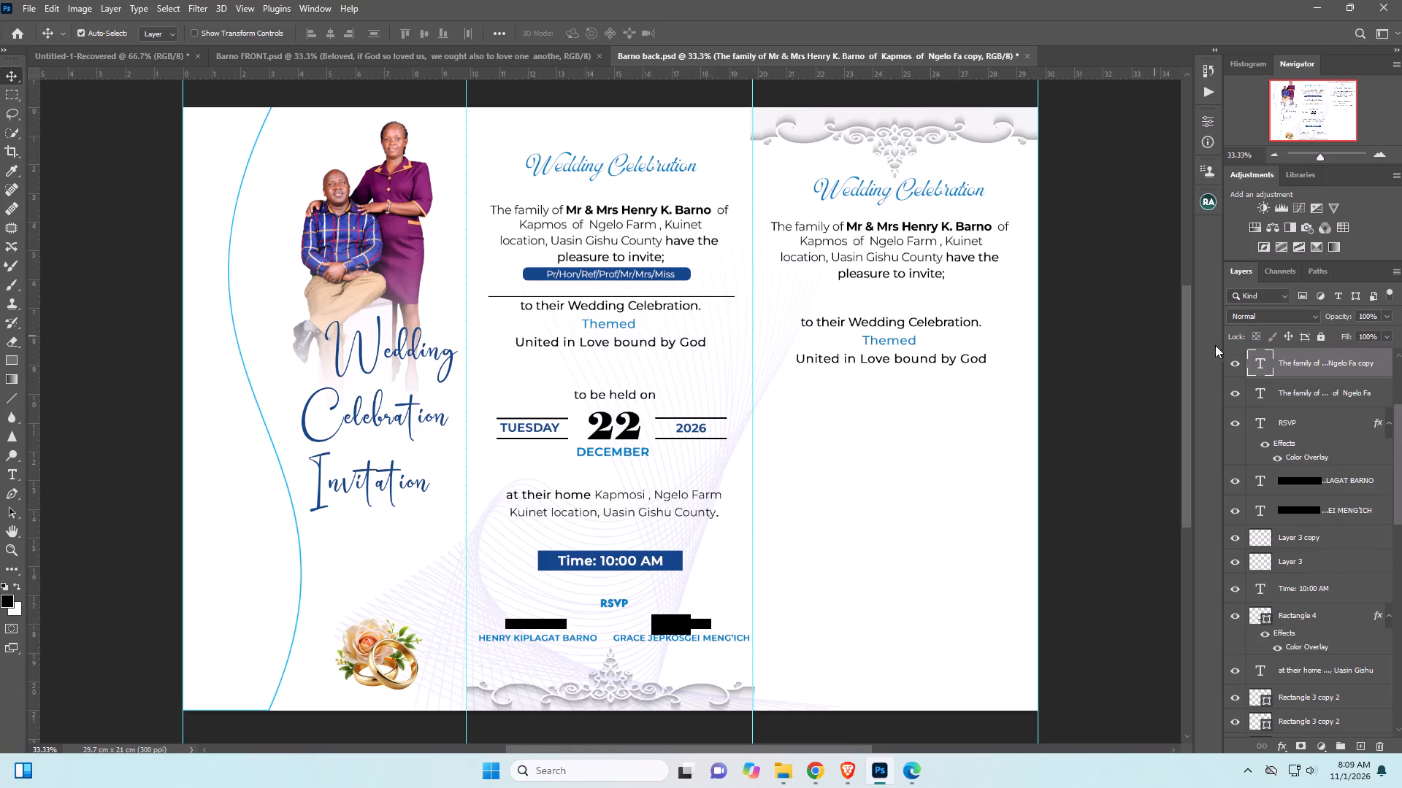
Hide the middle panel's invitation paragraph and duplicate its blue bar behind the third panel's "Pr/Hon/Ref/Prof/Mr/Mrs/Miss" line.
{"action": "left_click", "coordinate": [1233, 390]}
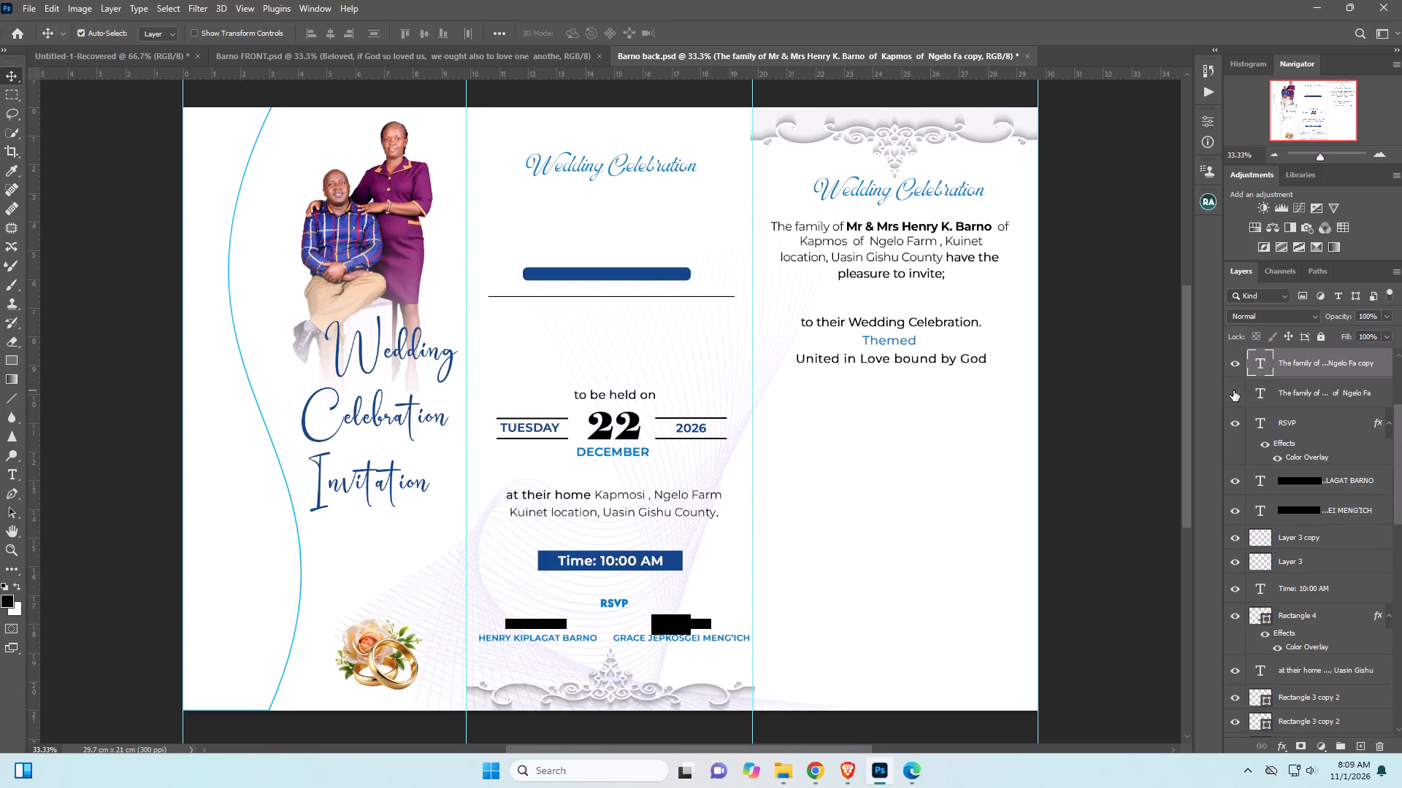
{"action": "left_click", "coordinate": [1233, 390]}
{"action": "left_click", "coordinate": [1233, 390]}
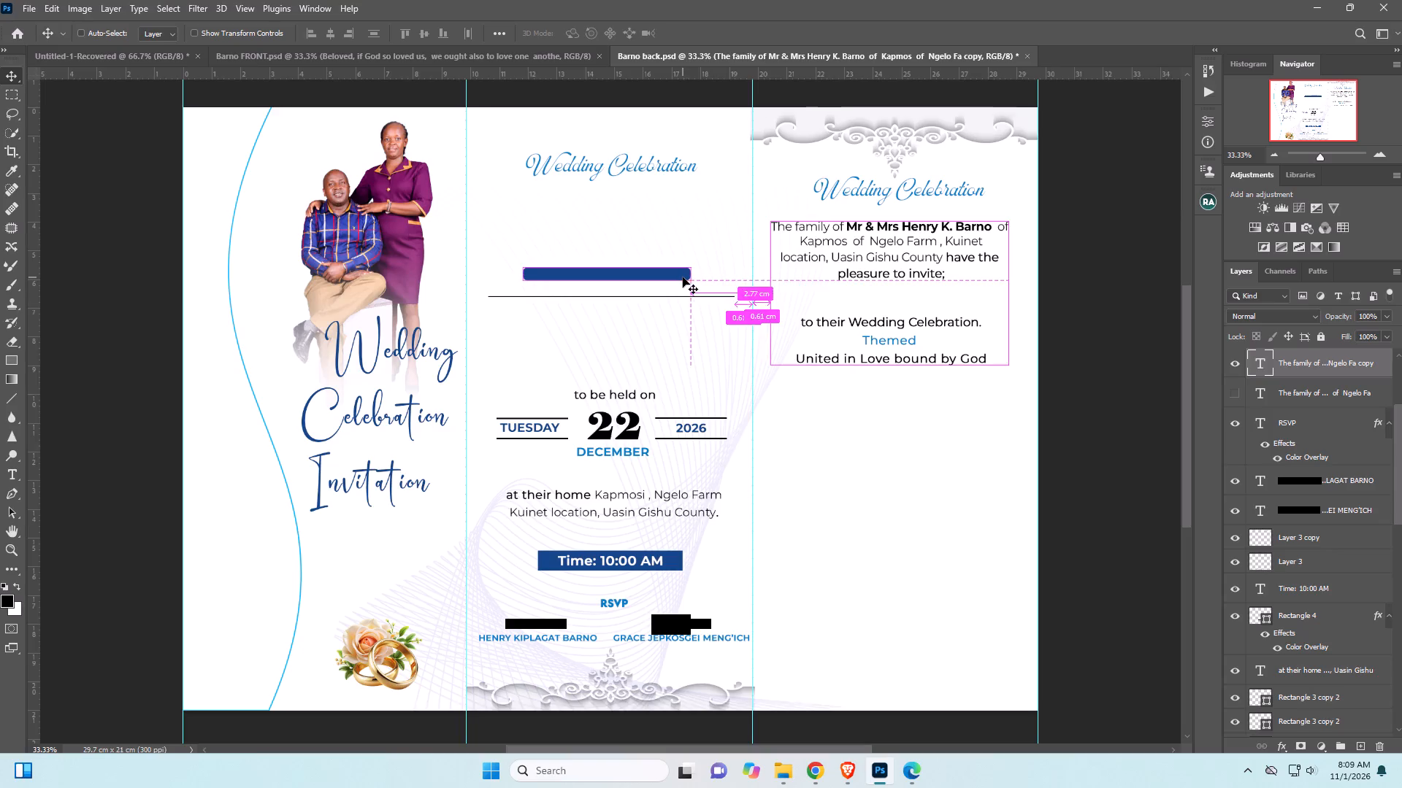
{"action": "left_click_drag", "start_coordinate": [677, 275], "coordinate": [703, 275], "text": "ctrl+alt"}
{"action": "key", "text": "ctrl+z"}
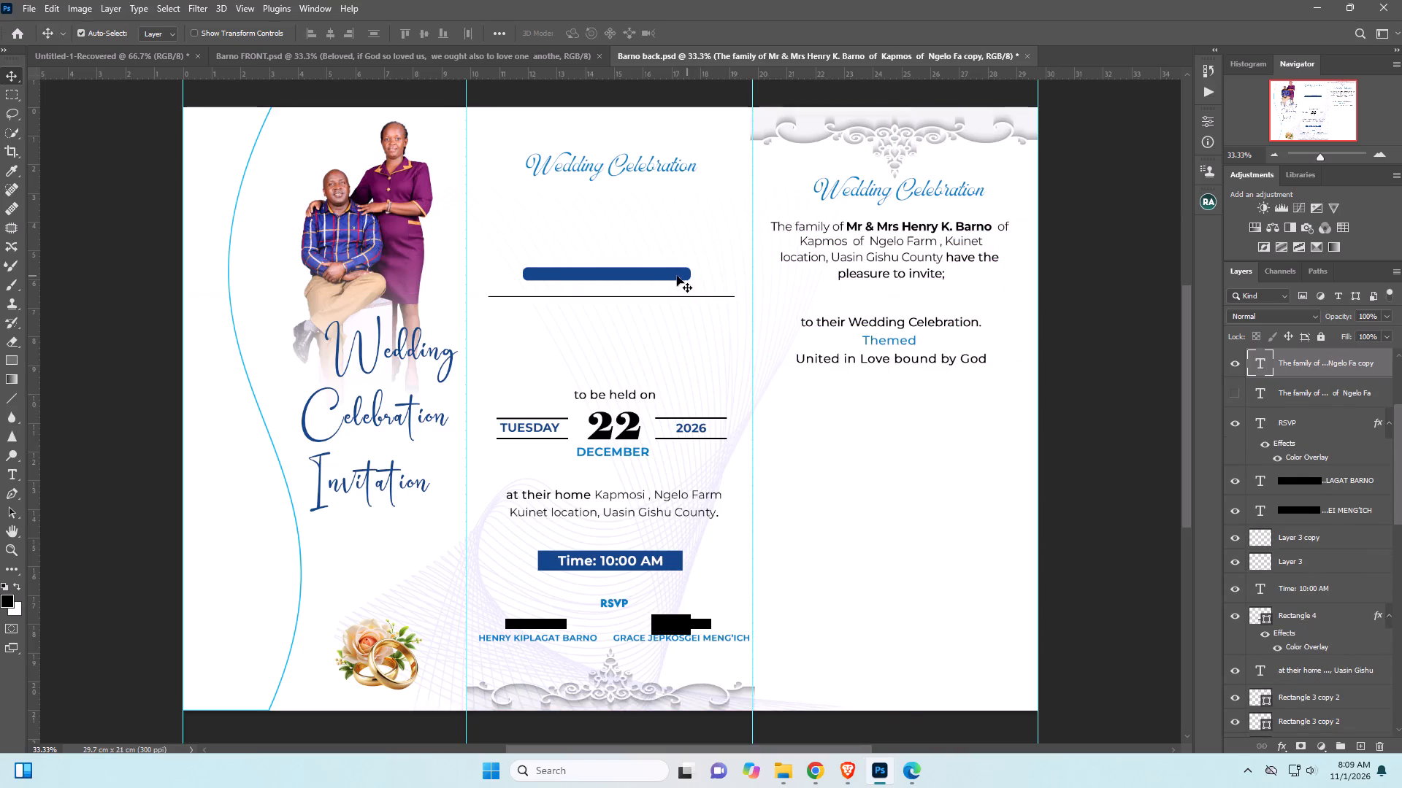
{"action": "left_click", "coordinate": [670, 273]}
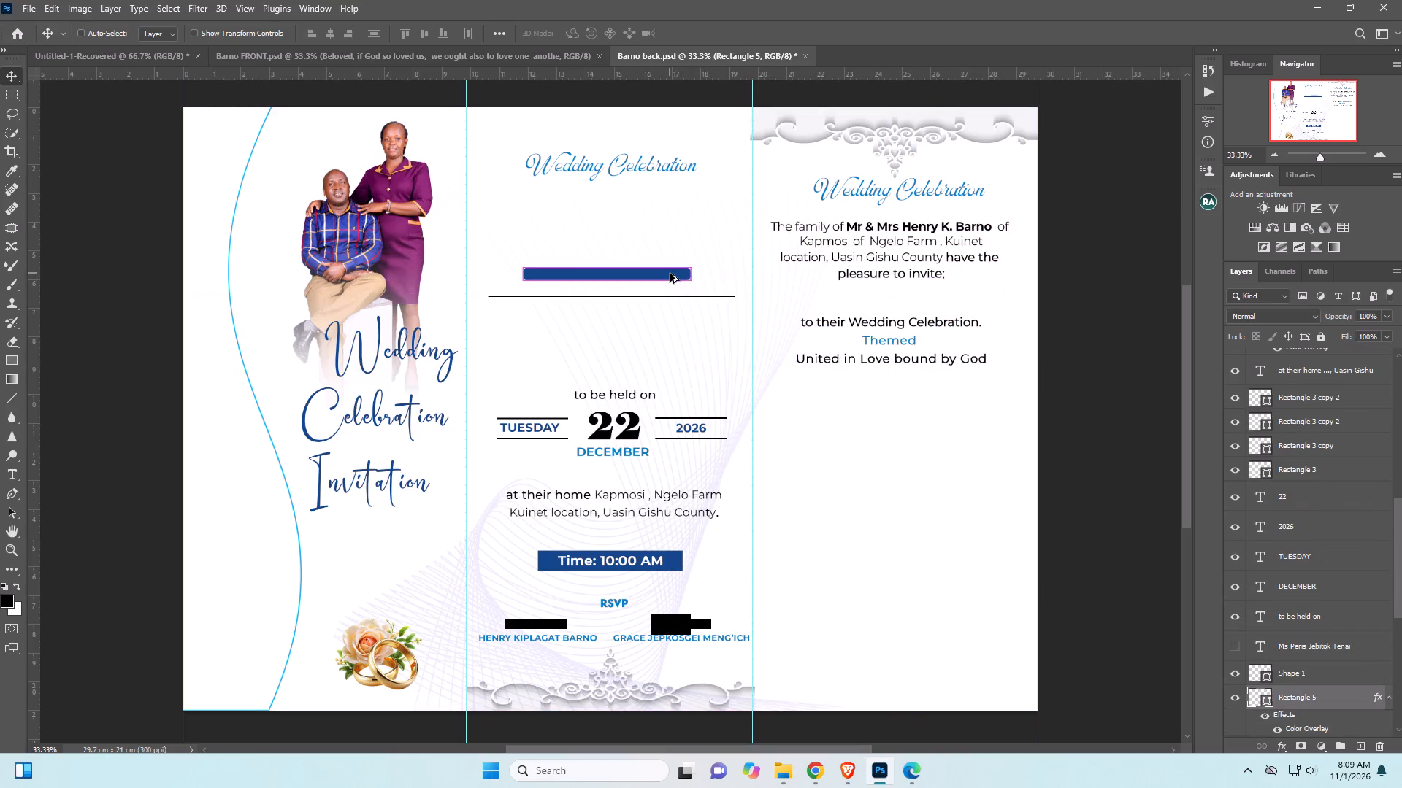
{"action": "left_click_drag", "start_coordinate": [670, 273], "coordinate": [895, 290], "text": "ctrl+alt"}
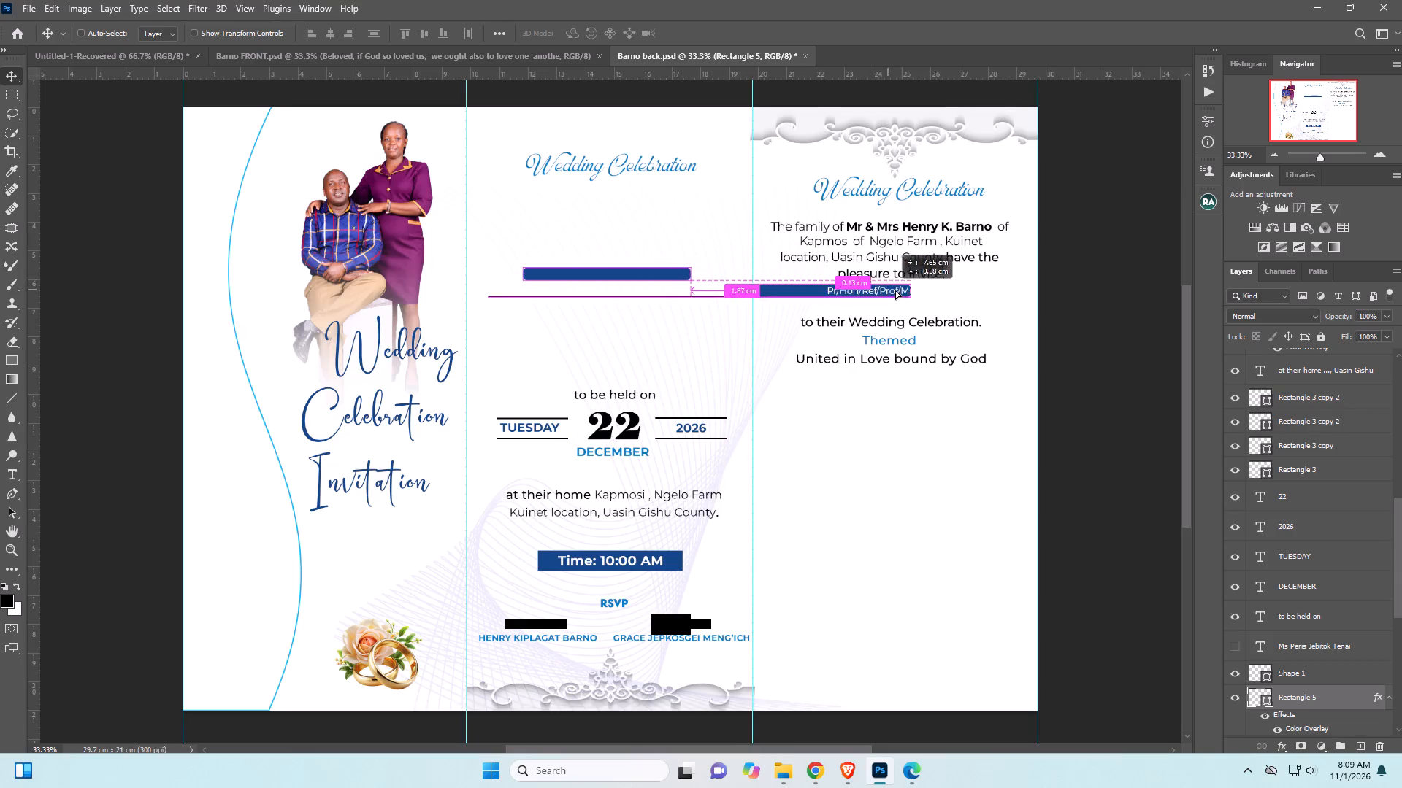
{"action": "left_click_drag", "start_coordinate": [895, 290], "coordinate": [944, 291], "text": "ctrl+alt"}
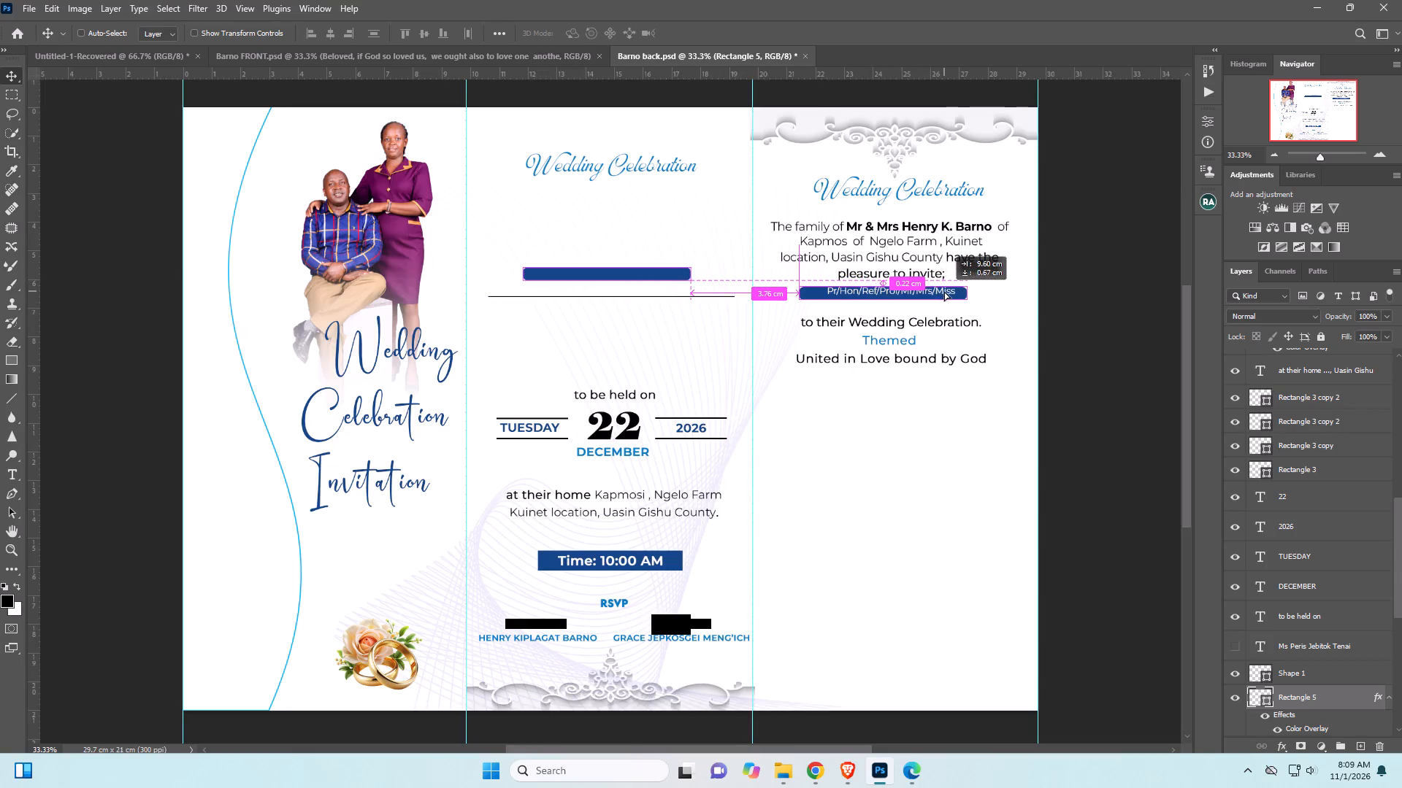
{"action": "left_click_drag", "start_coordinate": [944, 291], "coordinate": [950, 290], "text": "ctrl+alt"}
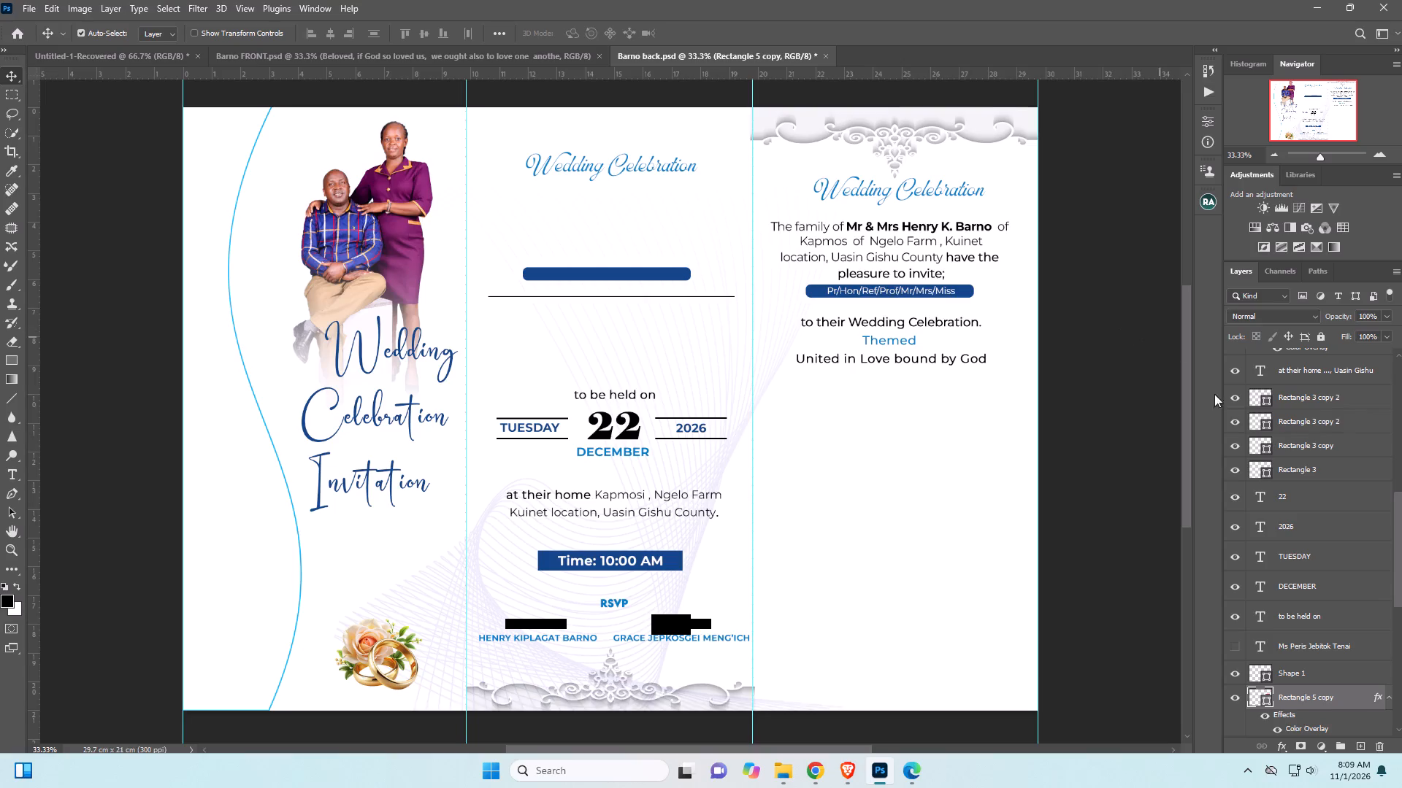
Make the middle panel's original invitation paragraph visible again.
{"action": "scroll", "coordinate": [1258, 450], "scroll_direction": "up", "scroll_amount": 14}
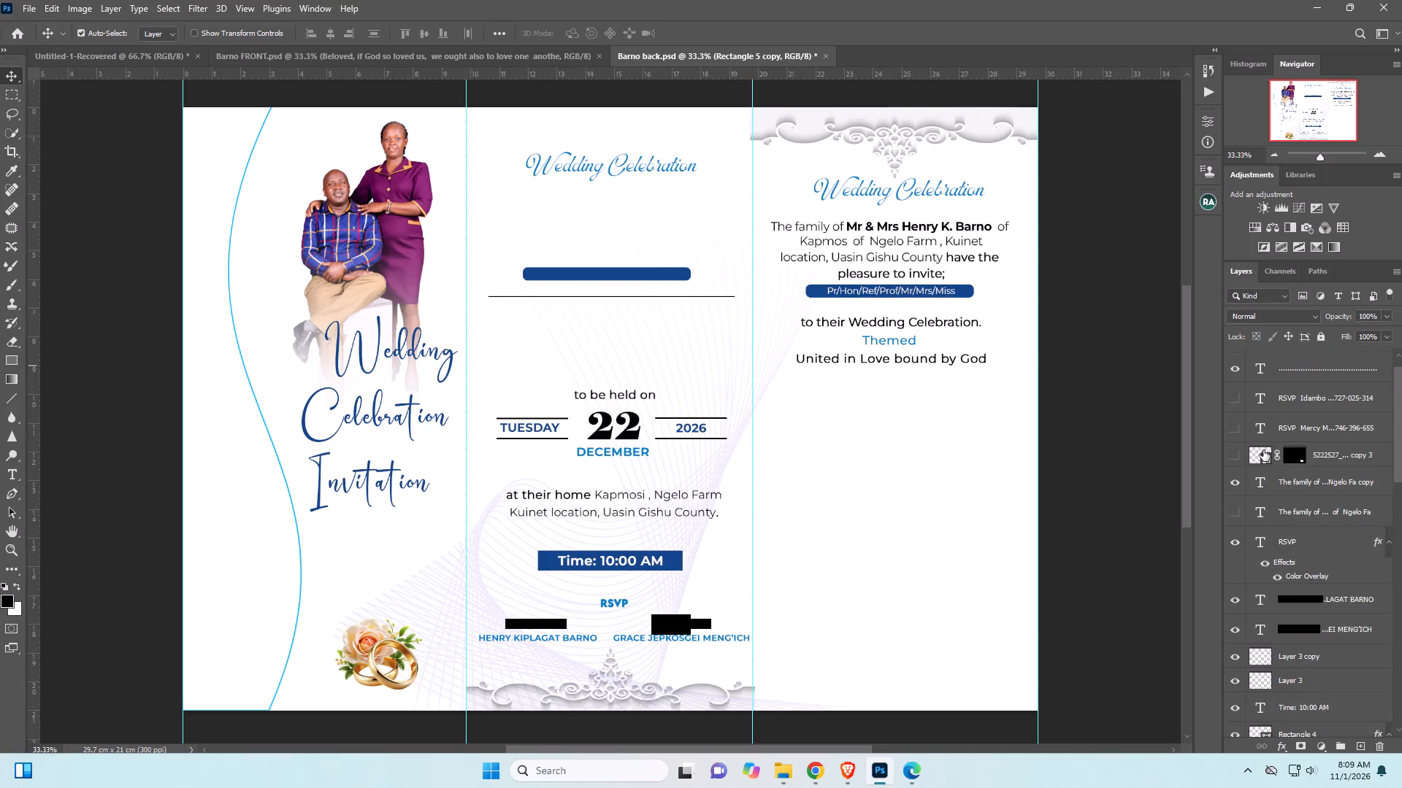
{"action": "scroll", "coordinate": [1263, 452], "scroll_direction": "up", "scroll_amount": 10}
{"action": "scroll", "coordinate": [1254, 466], "scroll_direction": "down", "scroll_amount": 1}
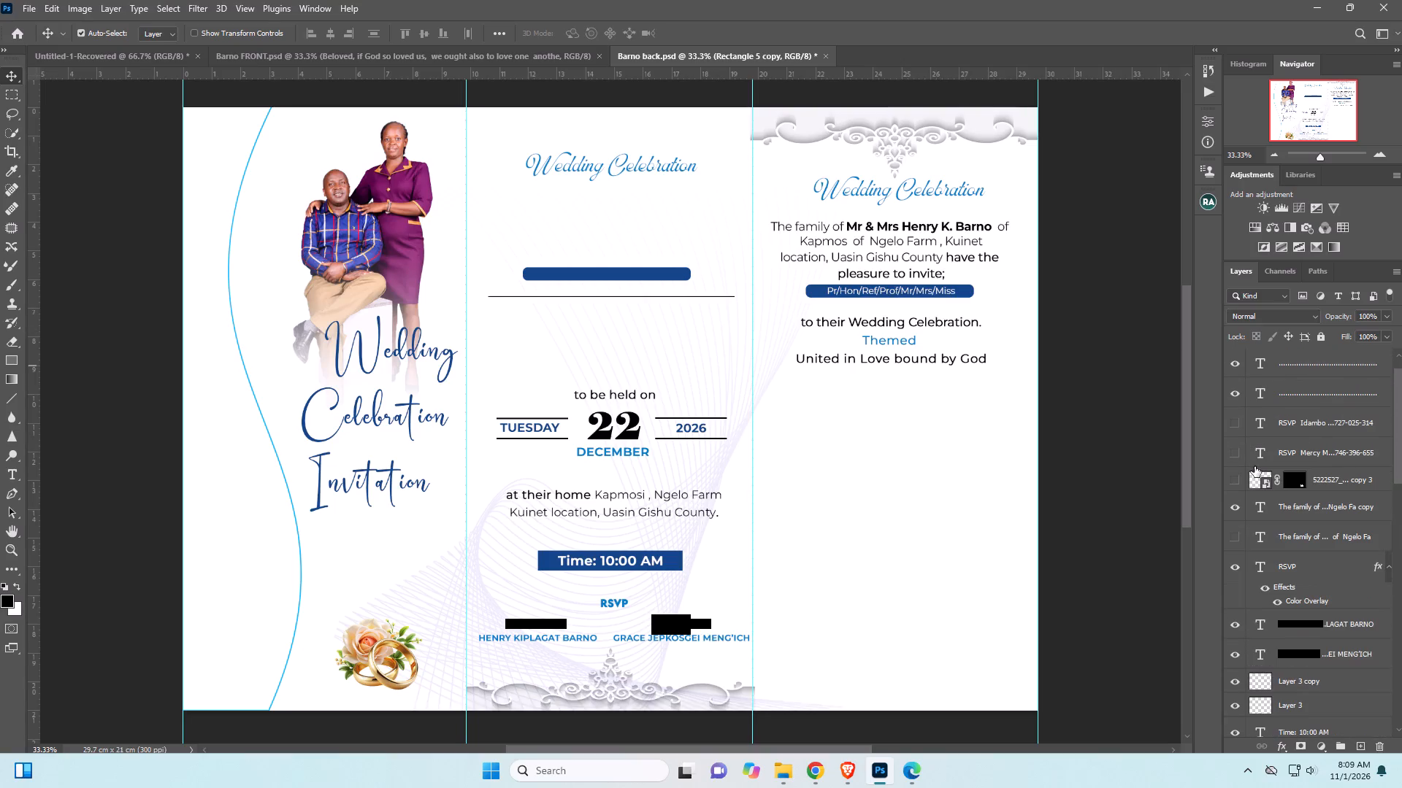
{"action": "left_click", "coordinate": [1235, 505]}
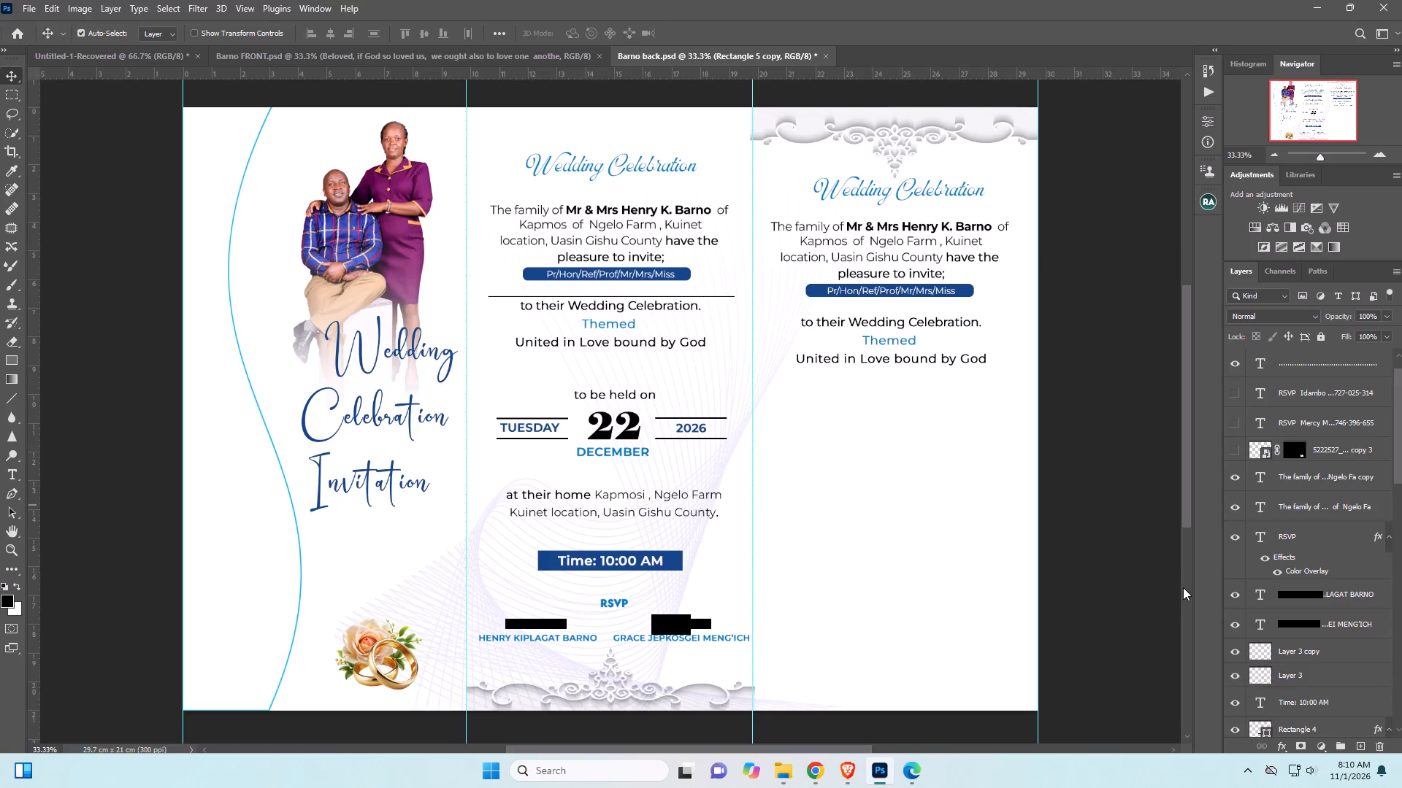
Examine which layers hold the middle panel's date, venue and time details by toggling their visibility.
{"action": "left_click", "coordinate": [600, 430]}
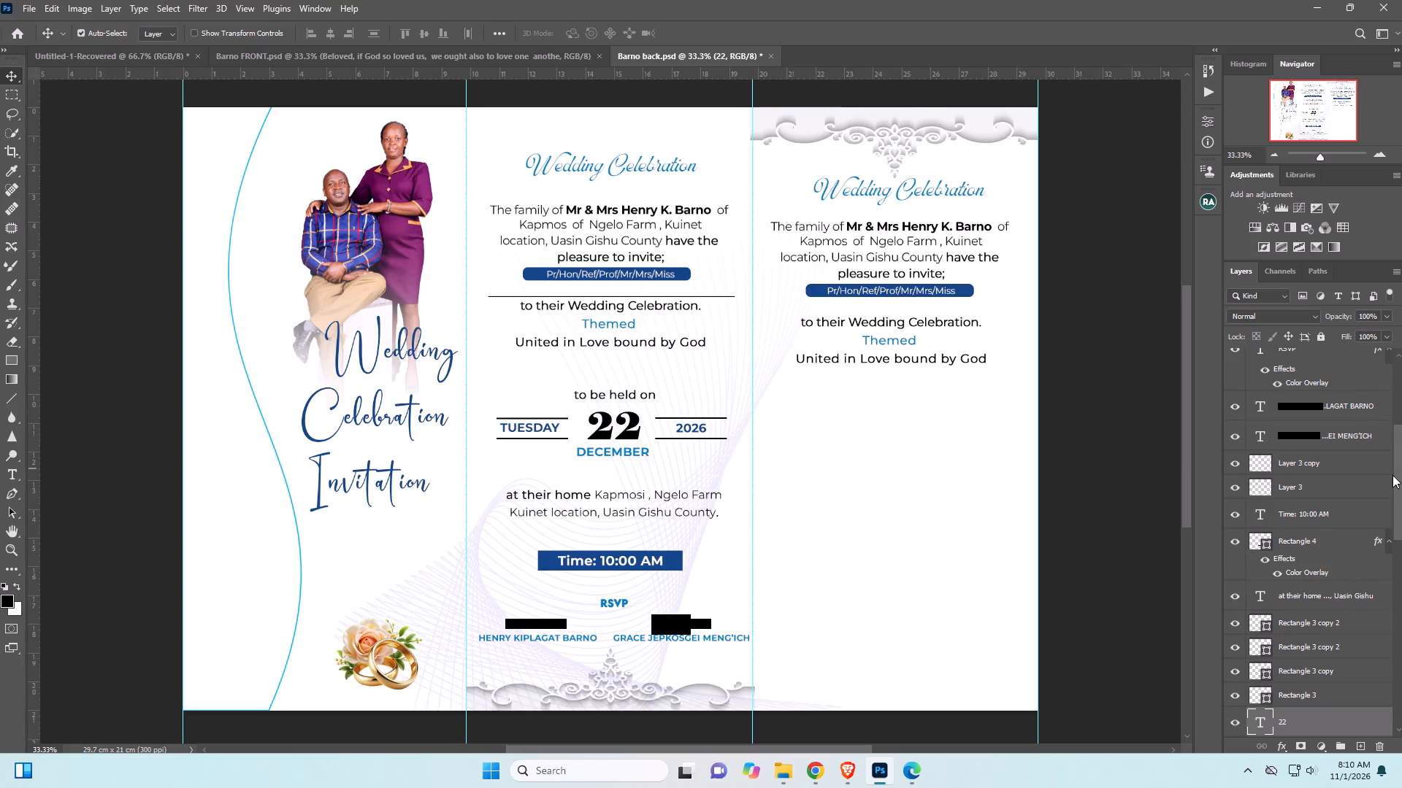
{"action": "left_click_drag", "start_coordinate": [1394, 473], "coordinate": [1401, 527]}
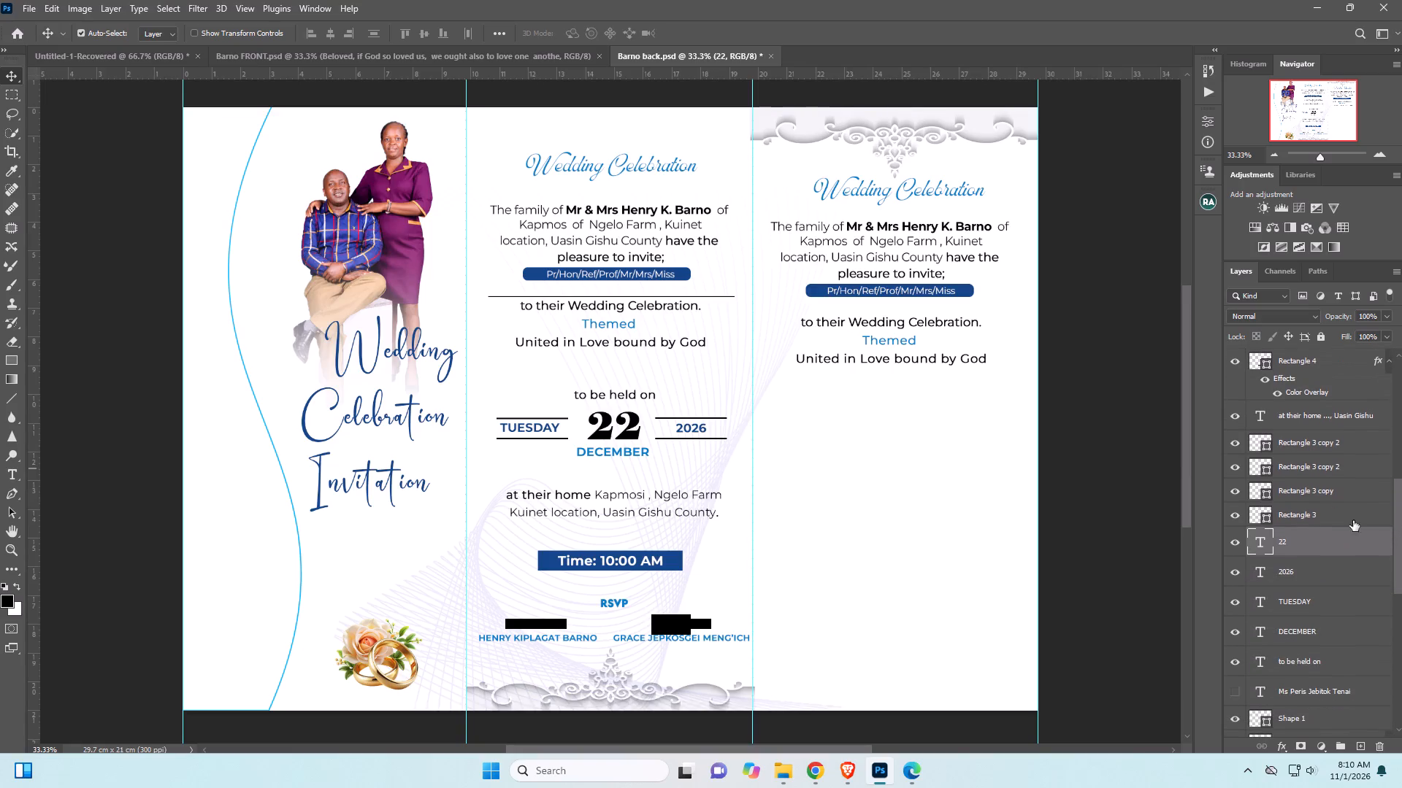
{"action": "left_click", "coordinate": [1237, 440]}
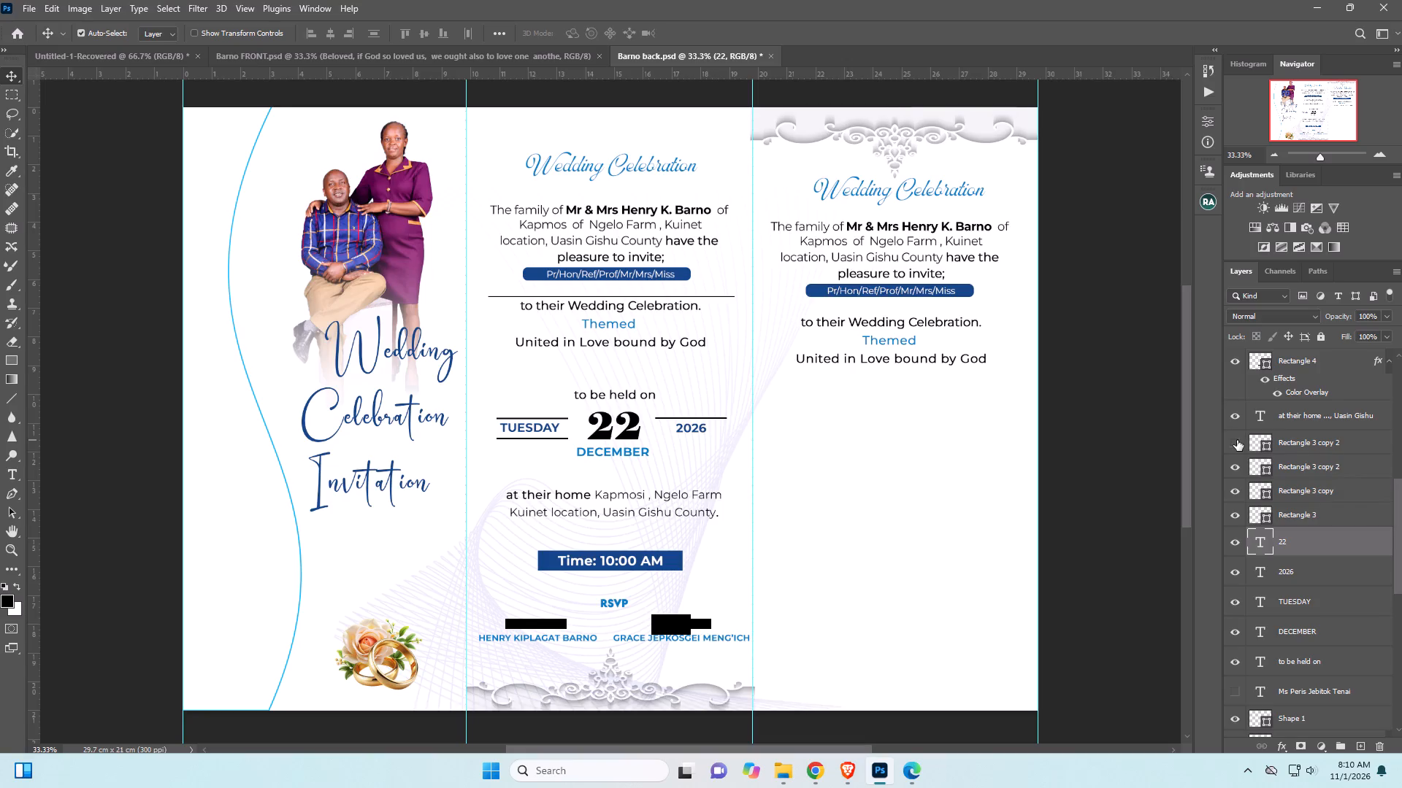
{"action": "left_click", "coordinate": [1237, 440]}
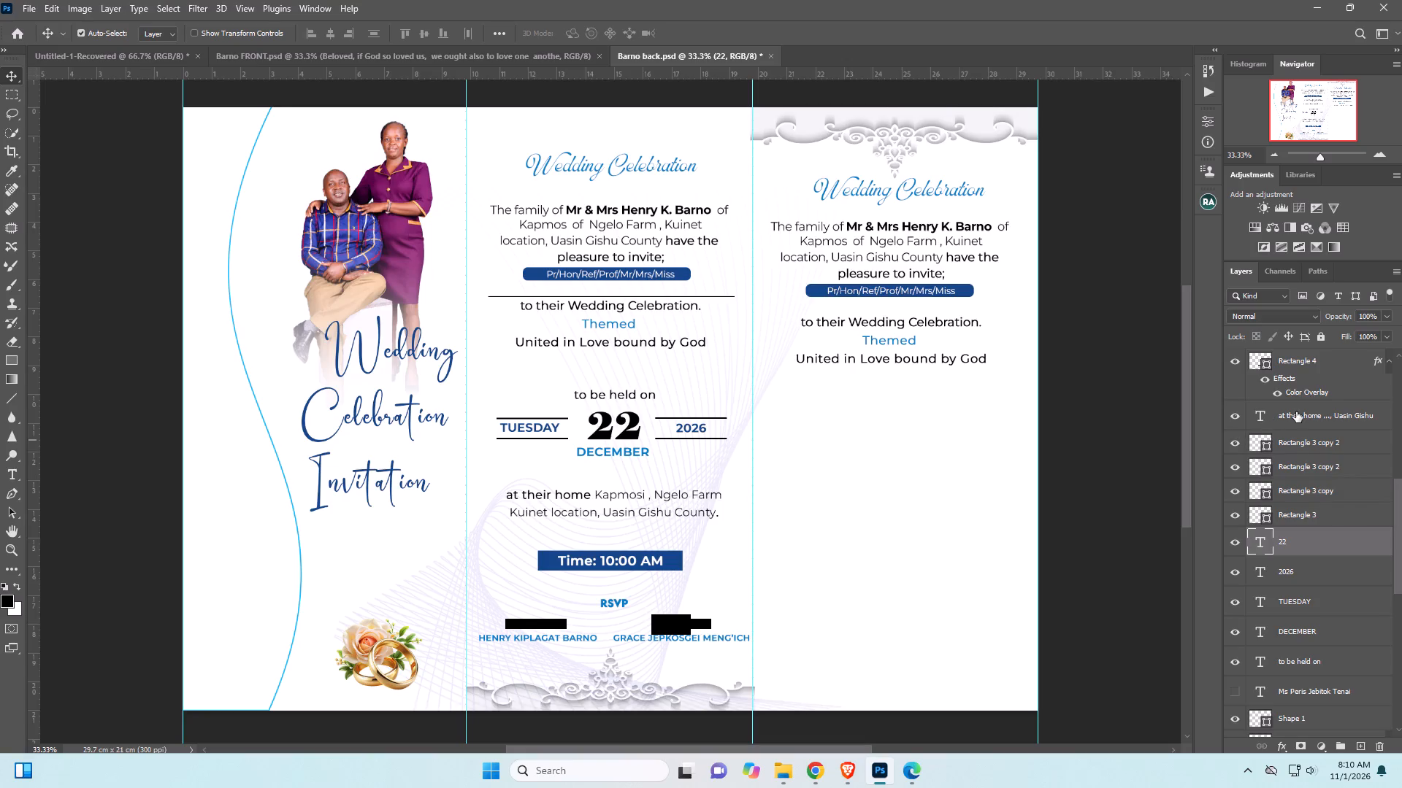
{"action": "left_click", "coordinate": [1296, 412]}
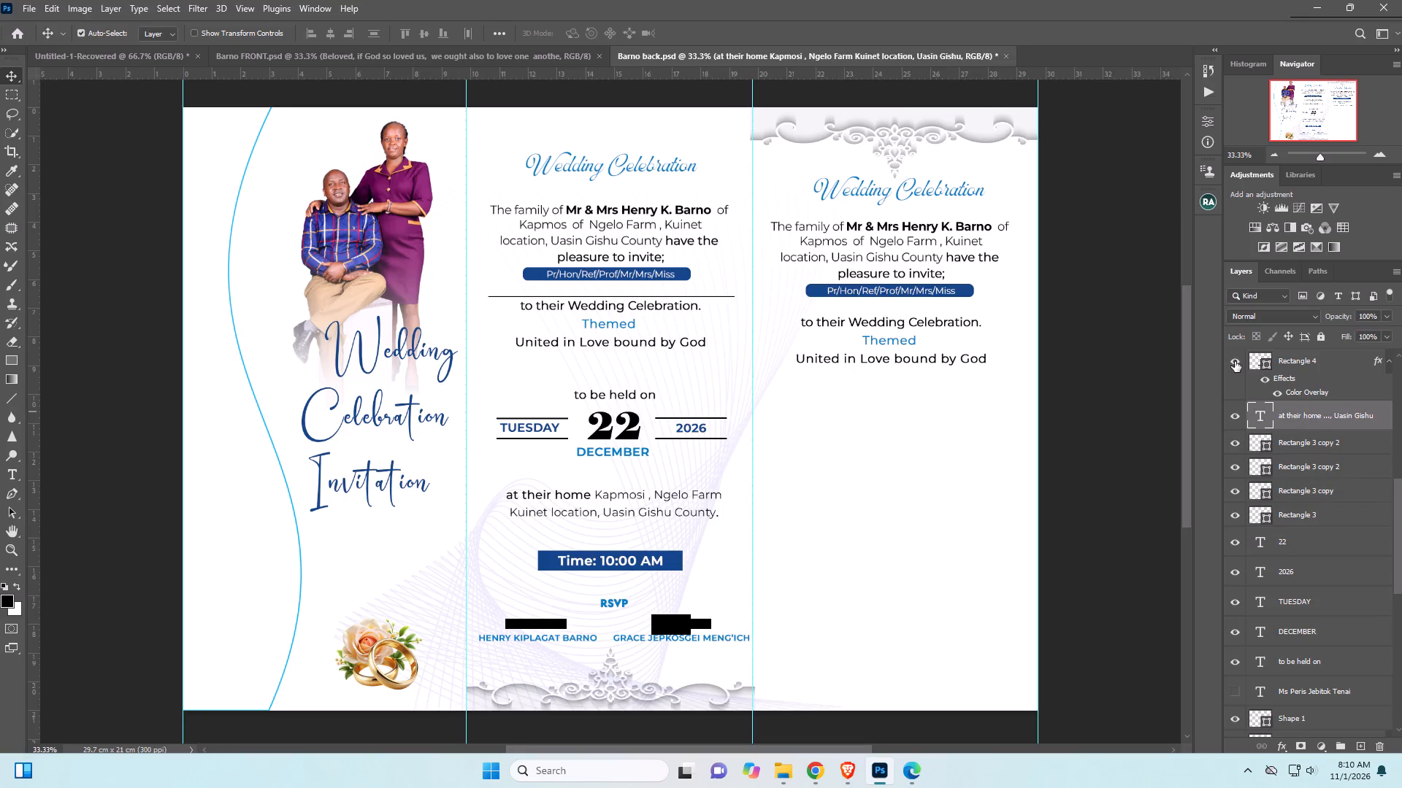
{"action": "left_click", "coordinate": [1235, 361]}
{"action": "left_click", "coordinate": [1235, 361]}
{"action": "left_click_drag", "start_coordinate": [1399, 509], "coordinate": [1398, 489]}
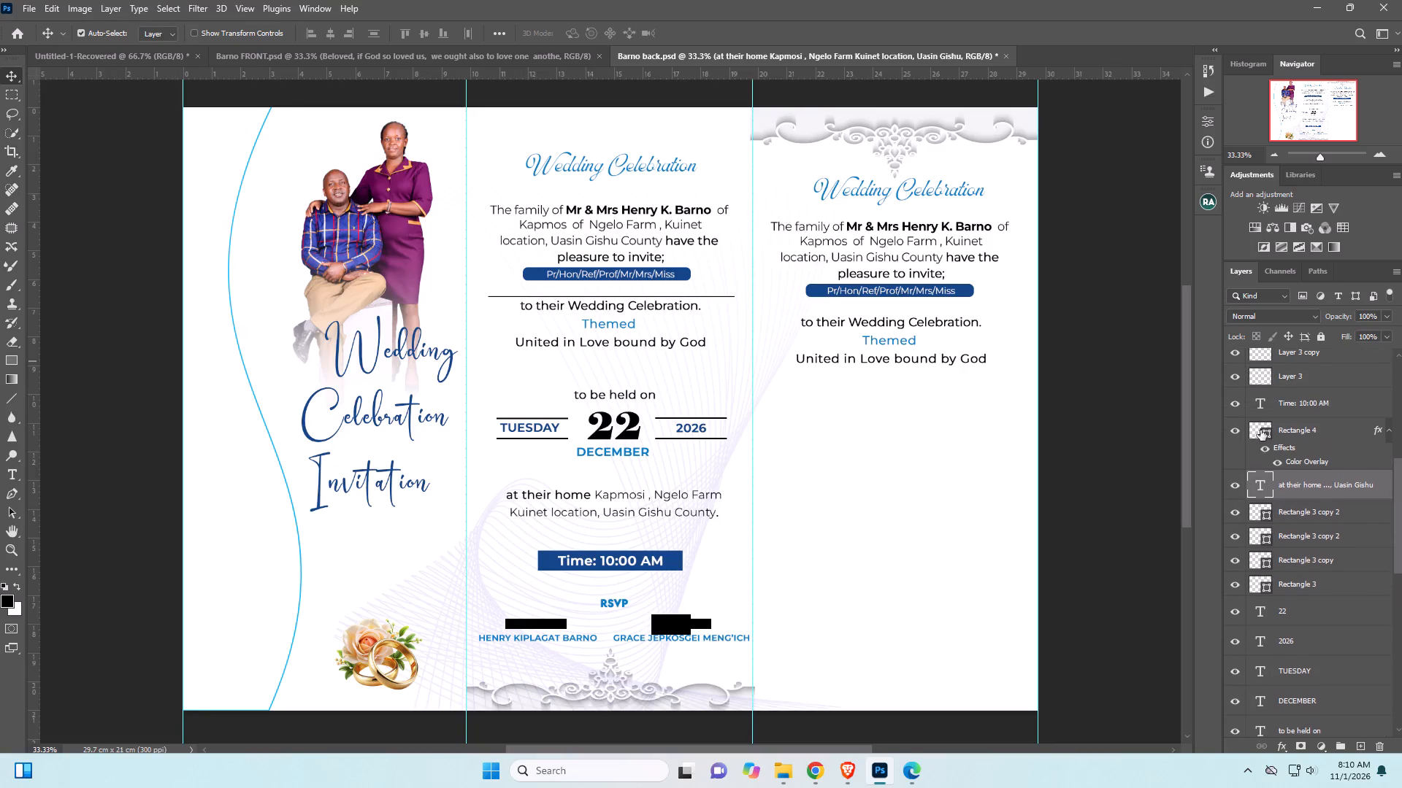
{"action": "left_click", "coordinate": [1238, 403]}
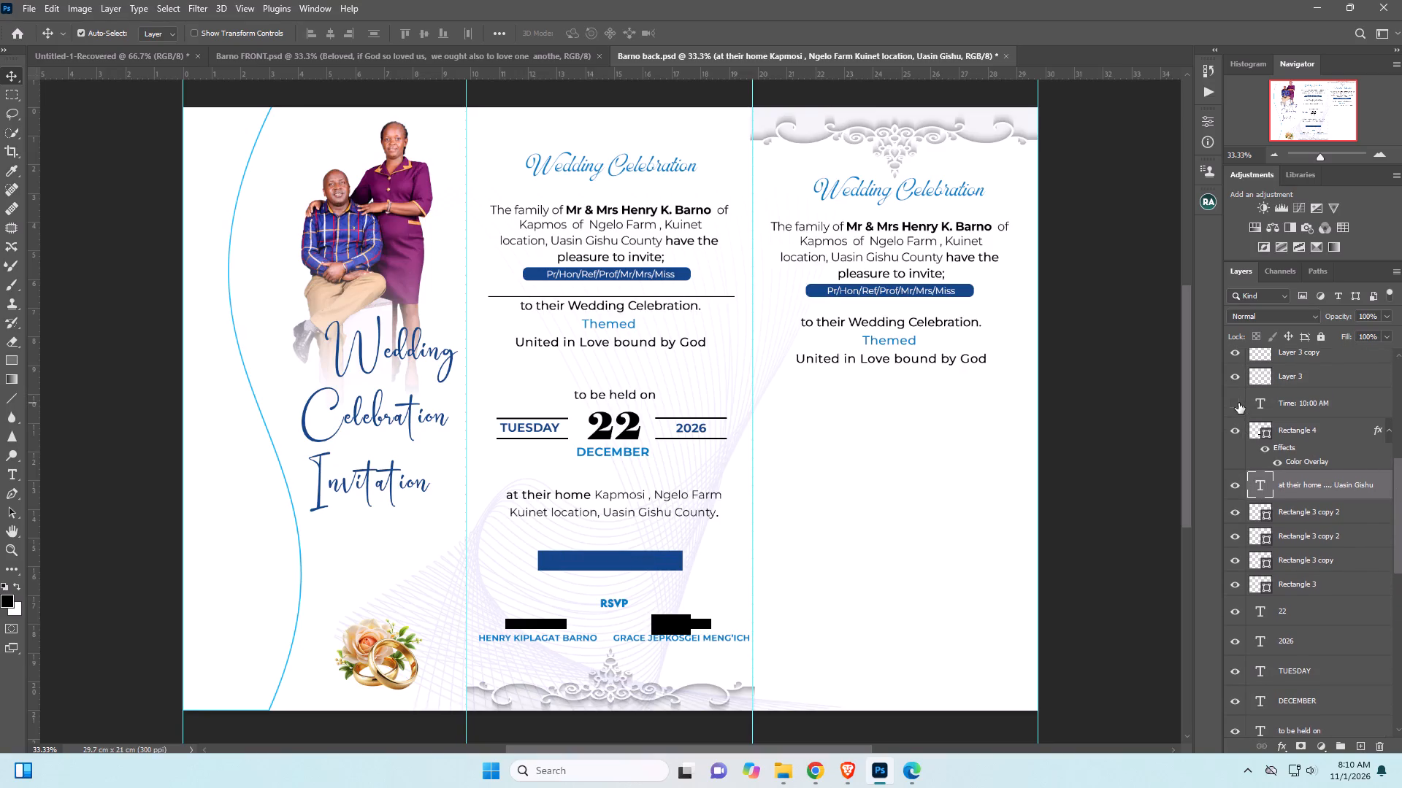
{"action": "left_click", "coordinate": [1238, 403]}
Duplicate the middle panel's block from "to be held on" through "Time: 10:00 AM" into the third panel, centred beneath "United in Love bound by God".
{"action": "left_click", "coordinate": [1311, 402]}
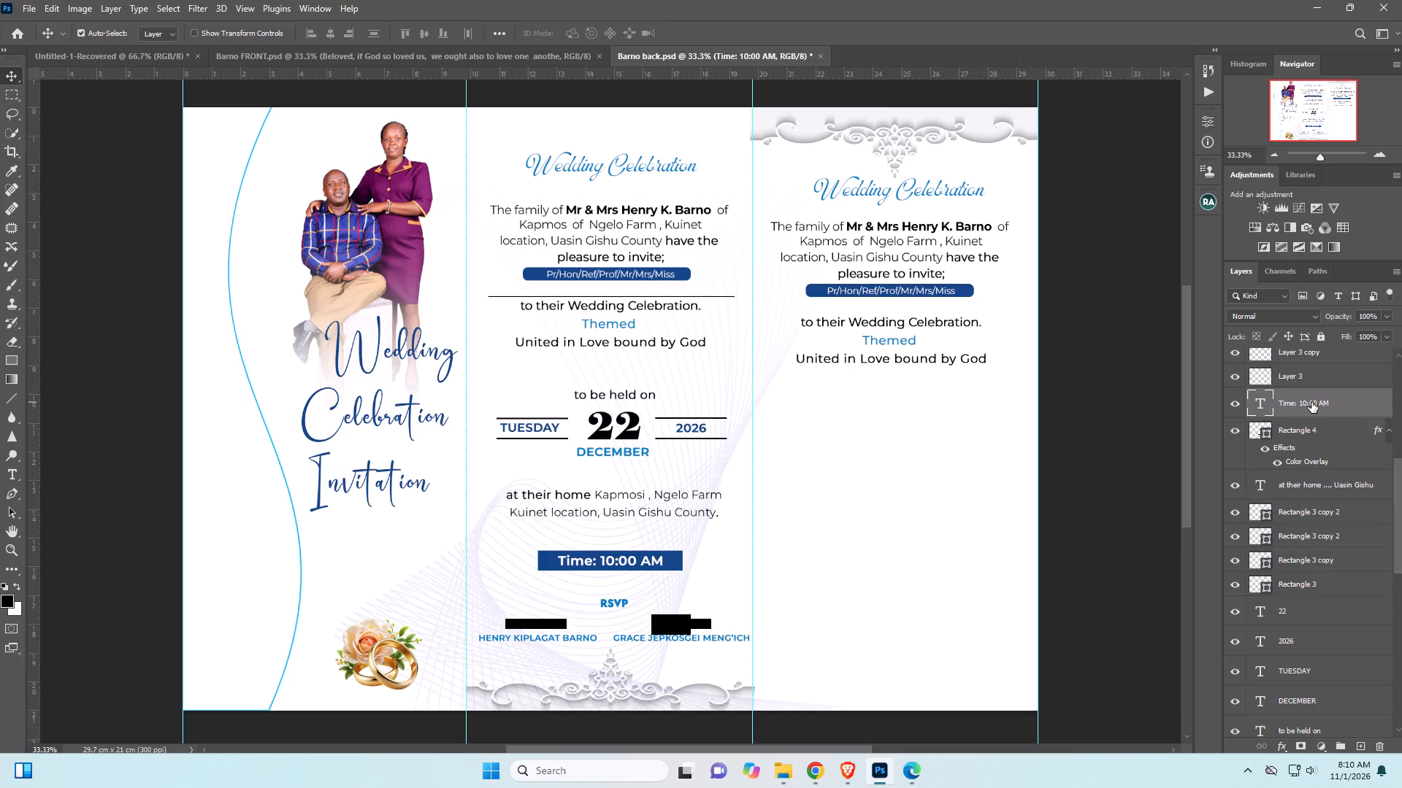
{"action": "left_click", "coordinate": [1238, 374]}
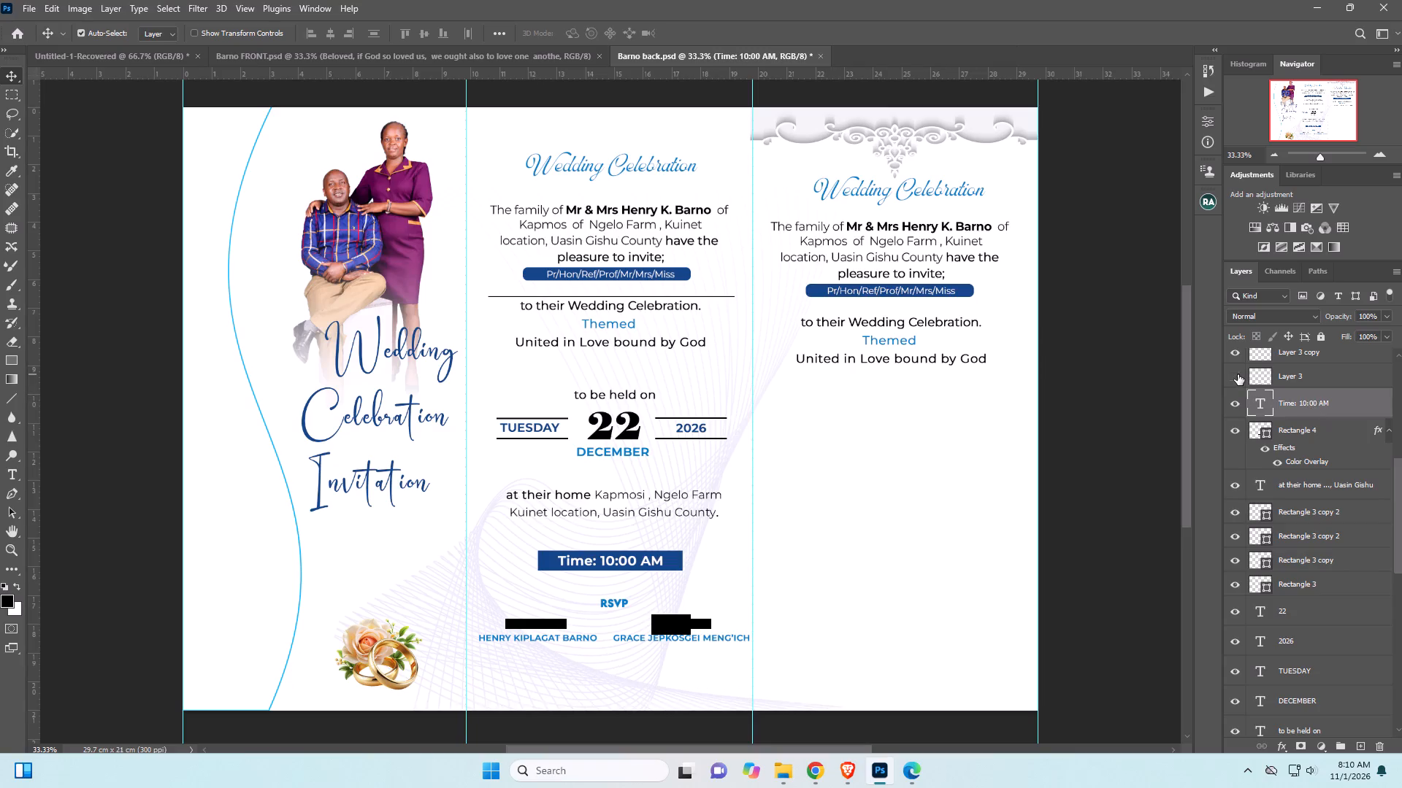
{"action": "left_click", "coordinate": [1238, 374]}
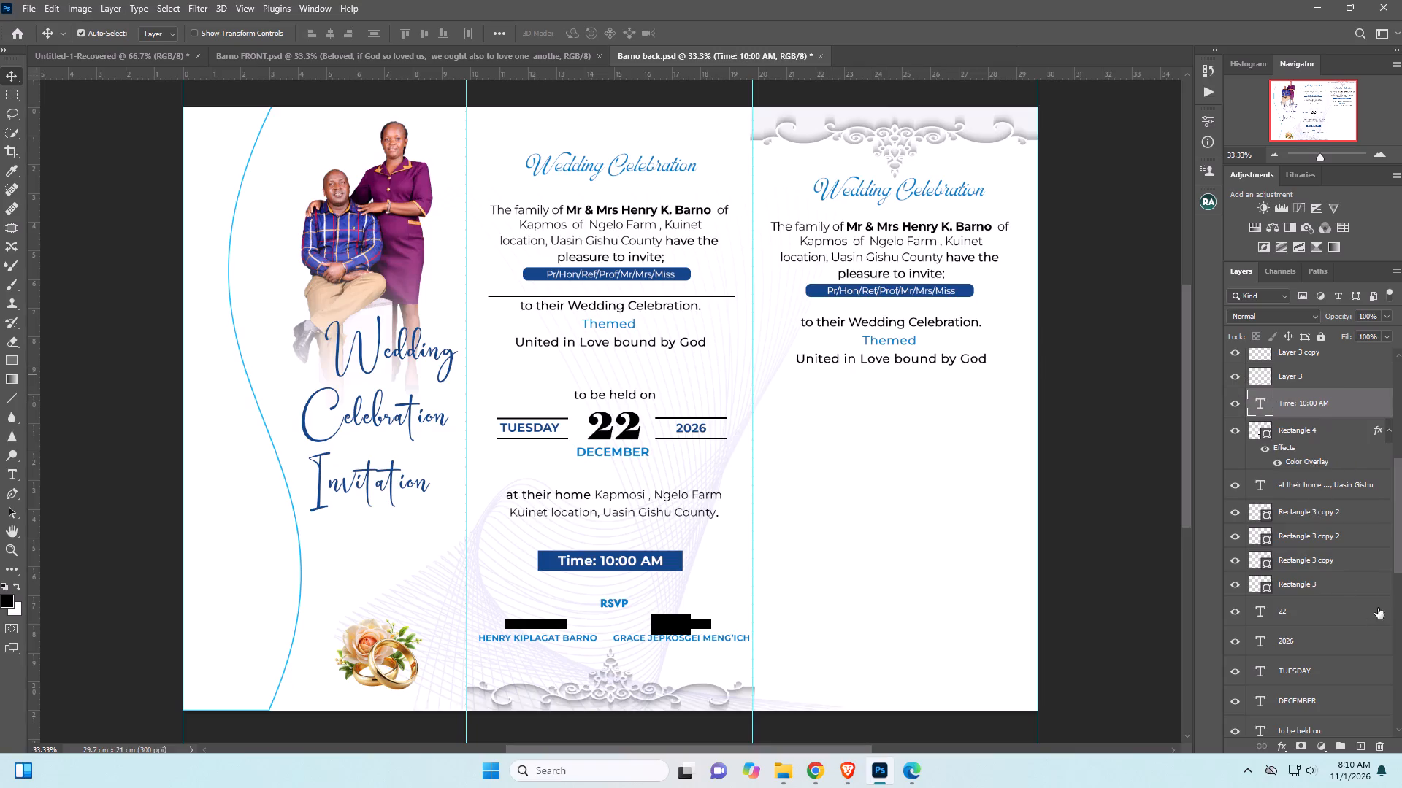
{"action": "left_click_drag", "start_coordinate": [1398, 529], "coordinate": [1401, 557]}
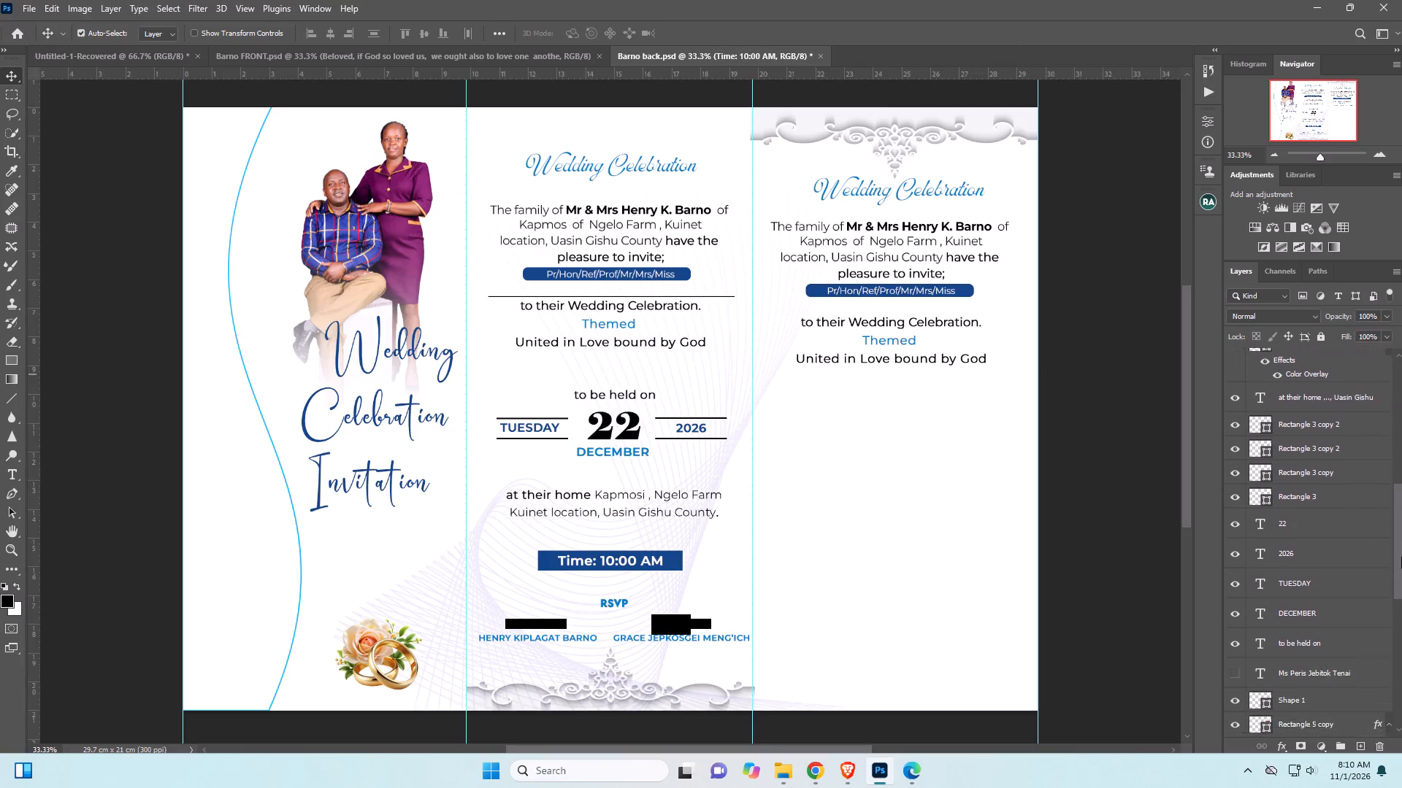
{"action": "left_click_drag", "start_coordinate": [1401, 557], "coordinate": [1401, 568]}
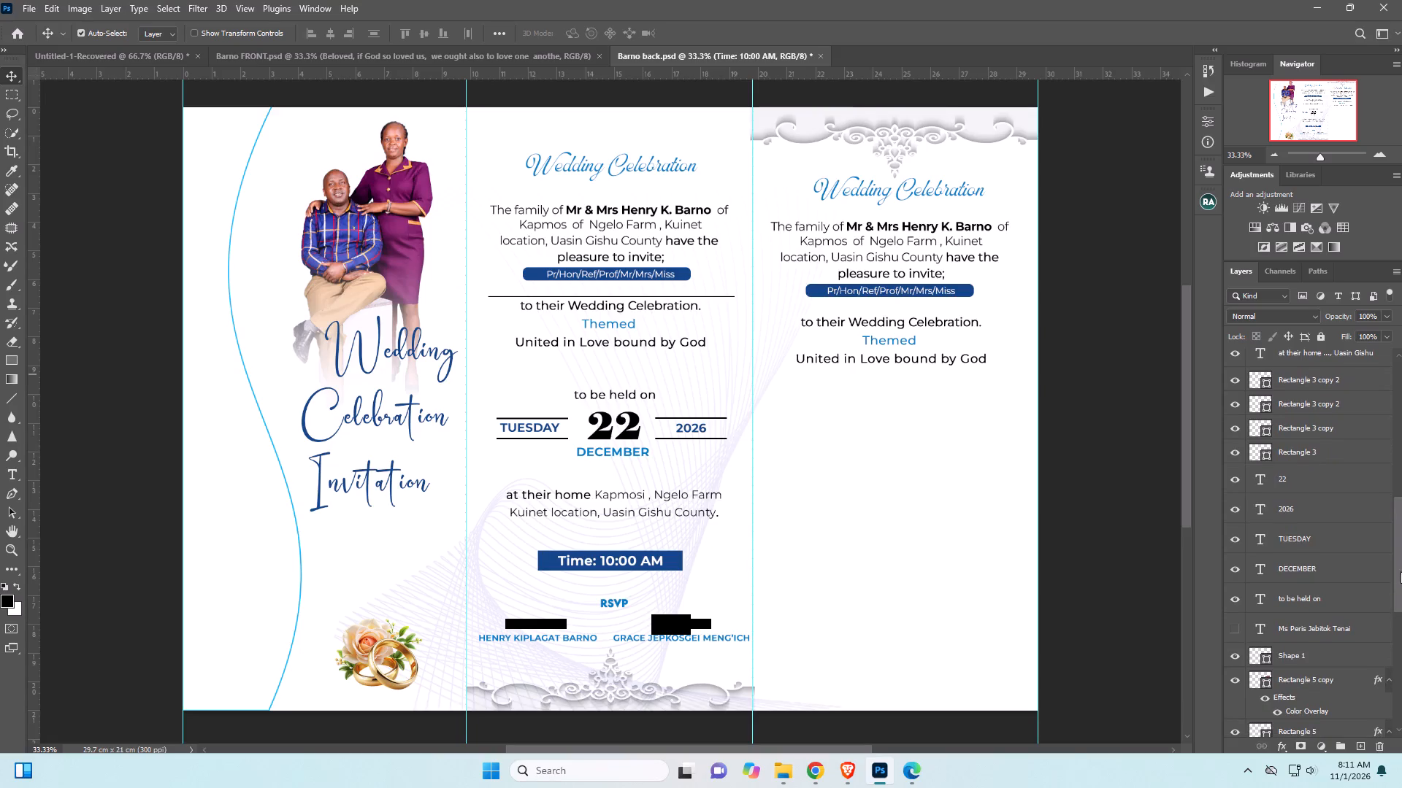
{"action": "left_click", "coordinate": [1234, 654]}
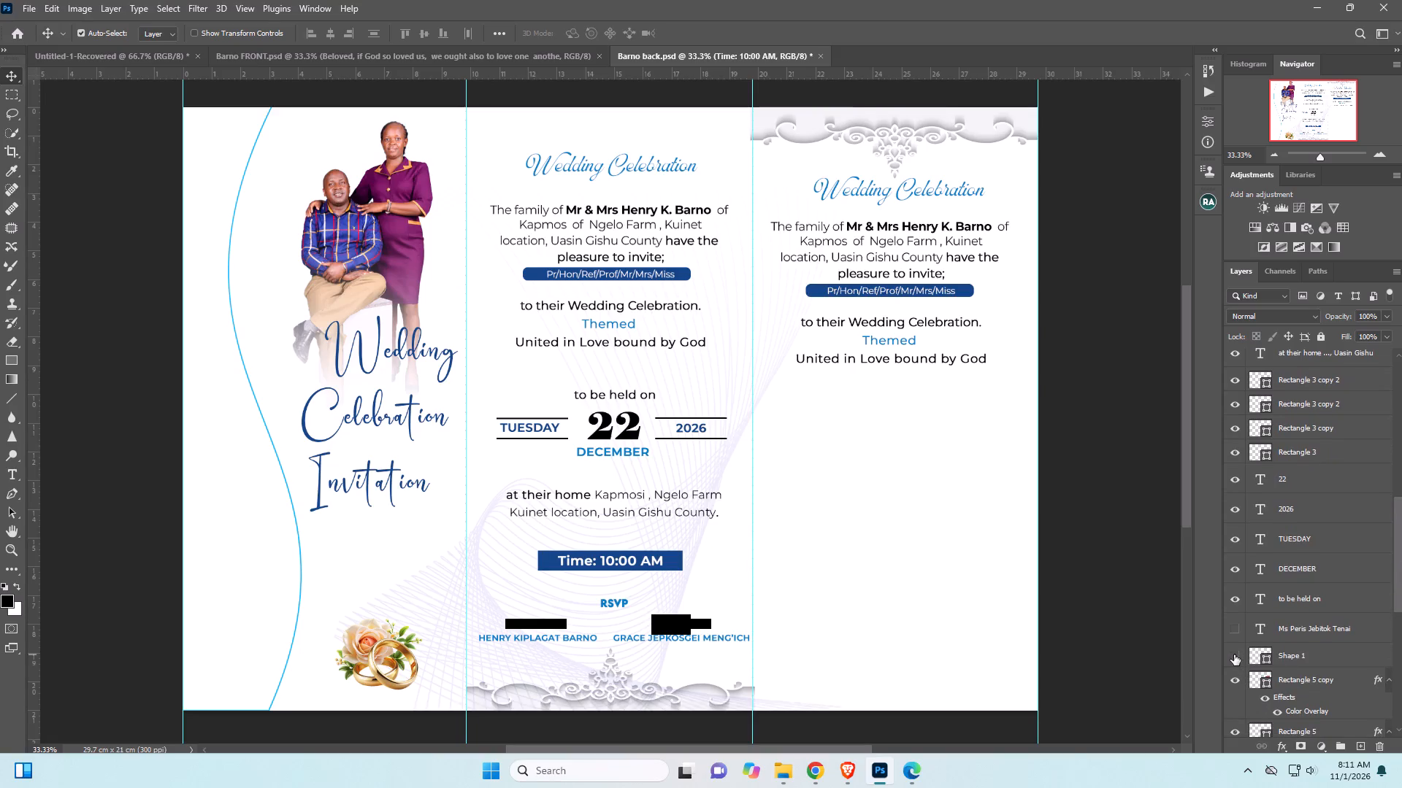
{"action": "left_click", "coordinate": [1234, 654]}
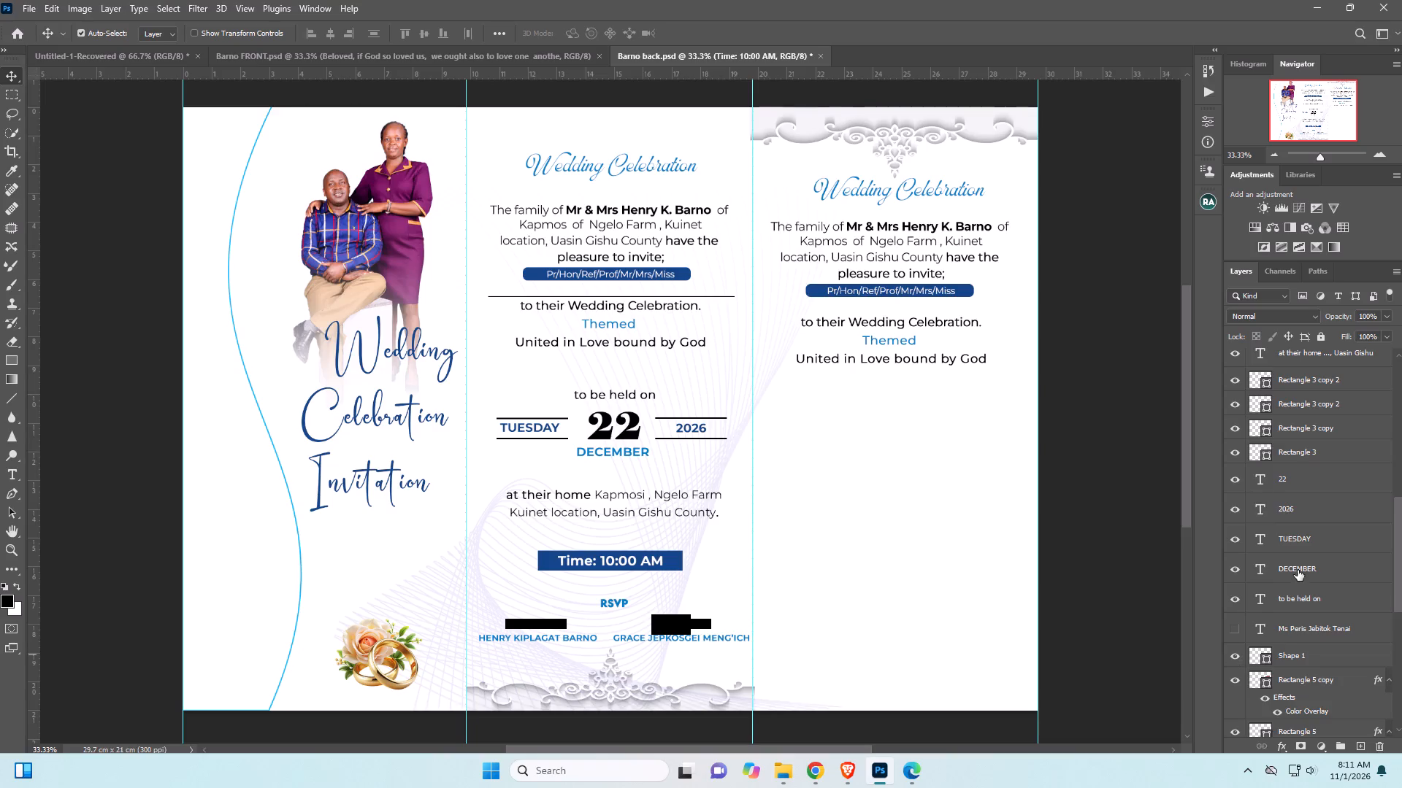
{"action": "left_click_drag", "start_coordinate": [1401, 572], "coordinate": [1398, 560]}
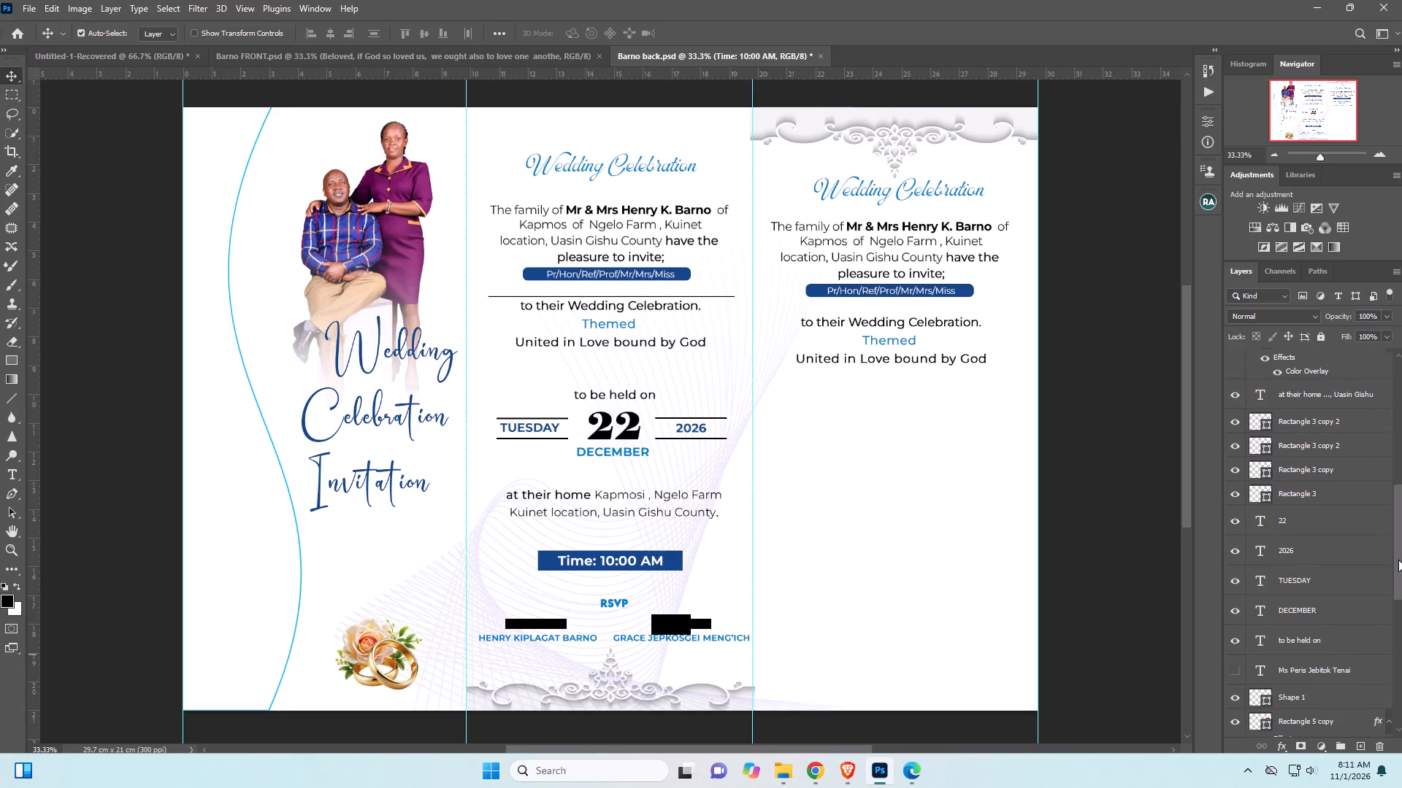
{"action": "left_click_drag", "start_coordinate": [1398, 560], "coordinate": [1395, 553]}
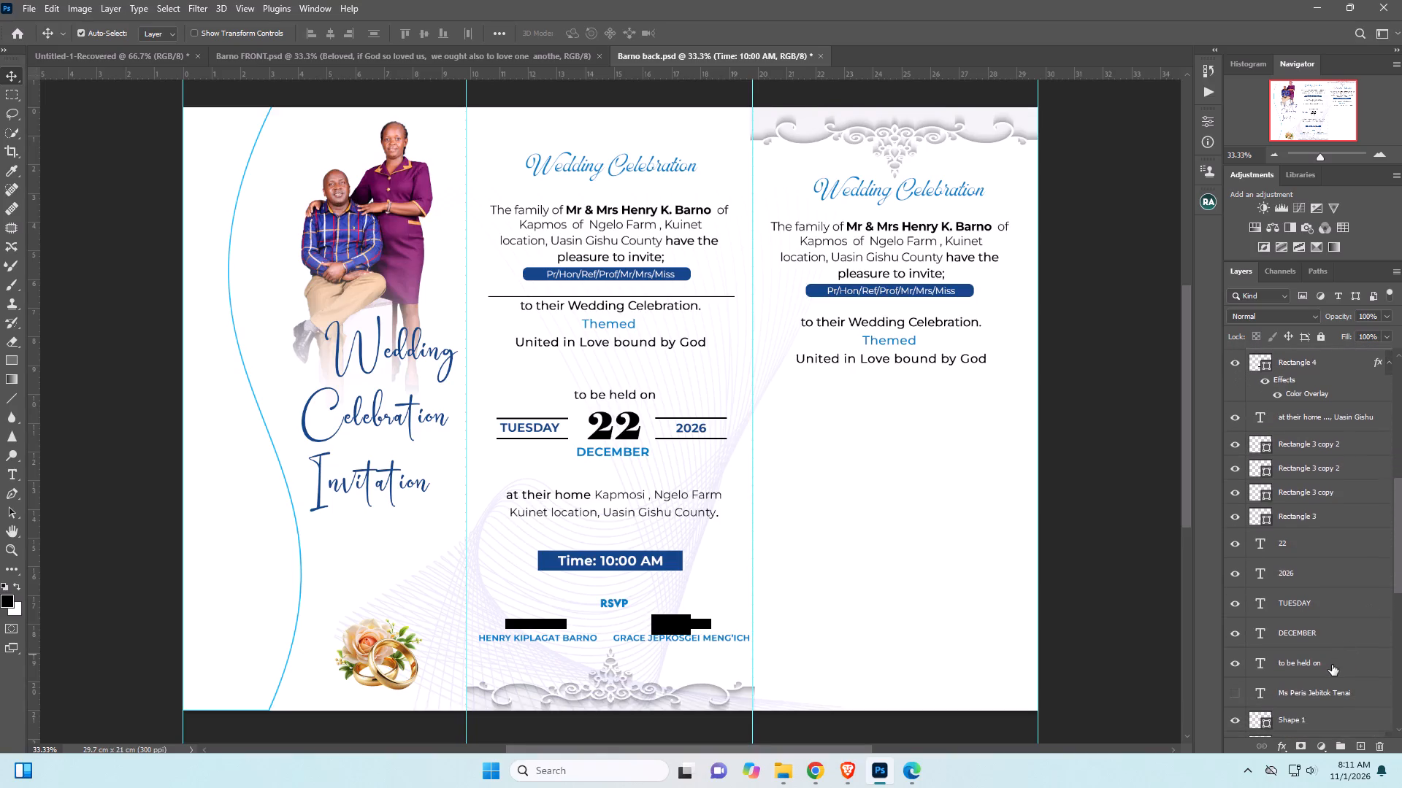
{"action": "left_click", "coordinate": [1332, 665], "text": "shift"}
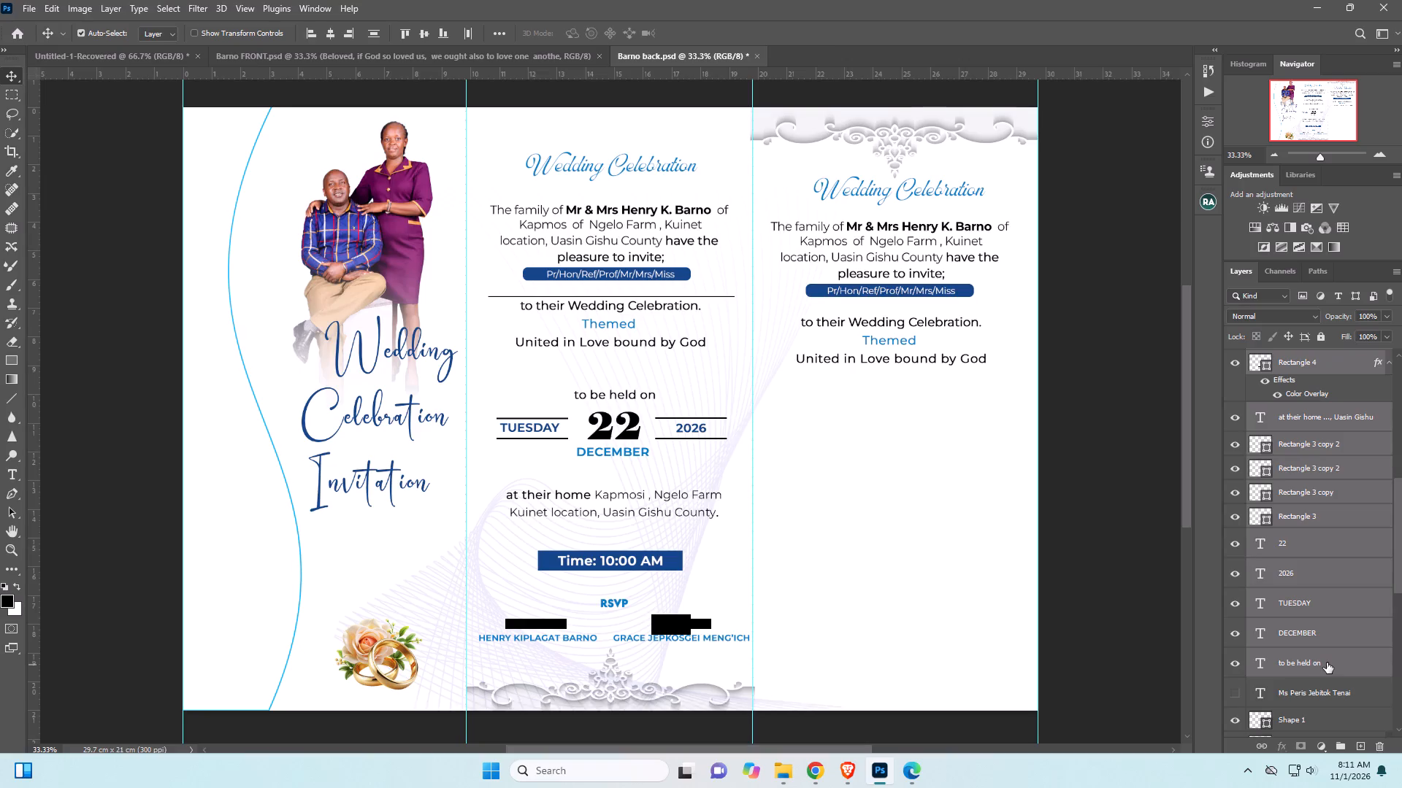
{"action": "key", "text": "ctrl+t"}
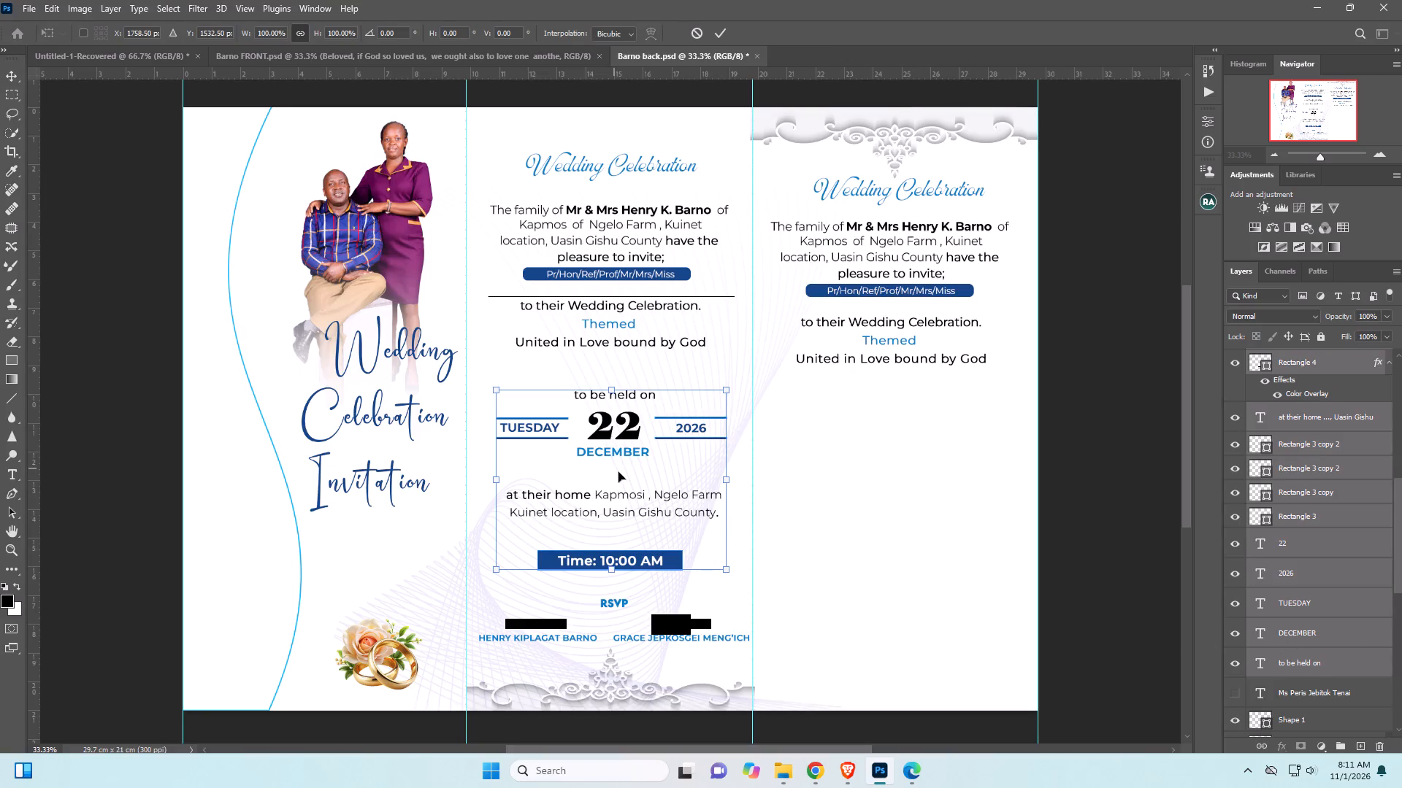
{"action": "left_click_drag", "start_coordinate": [618, 472], "coordinate": [633, 473], "text": "ctrl+alt"}
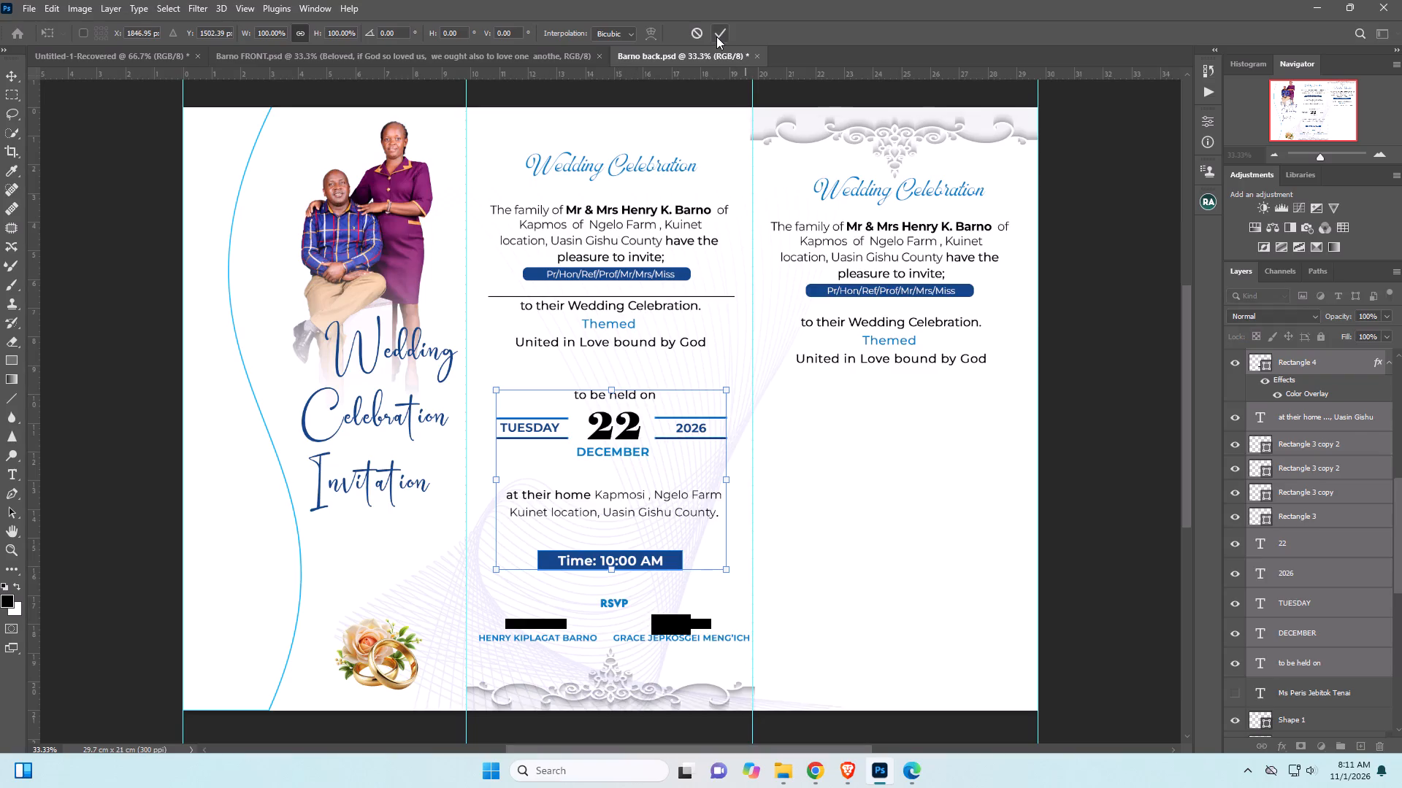
{"action": "left_click", "coordinate": [716, 33]}
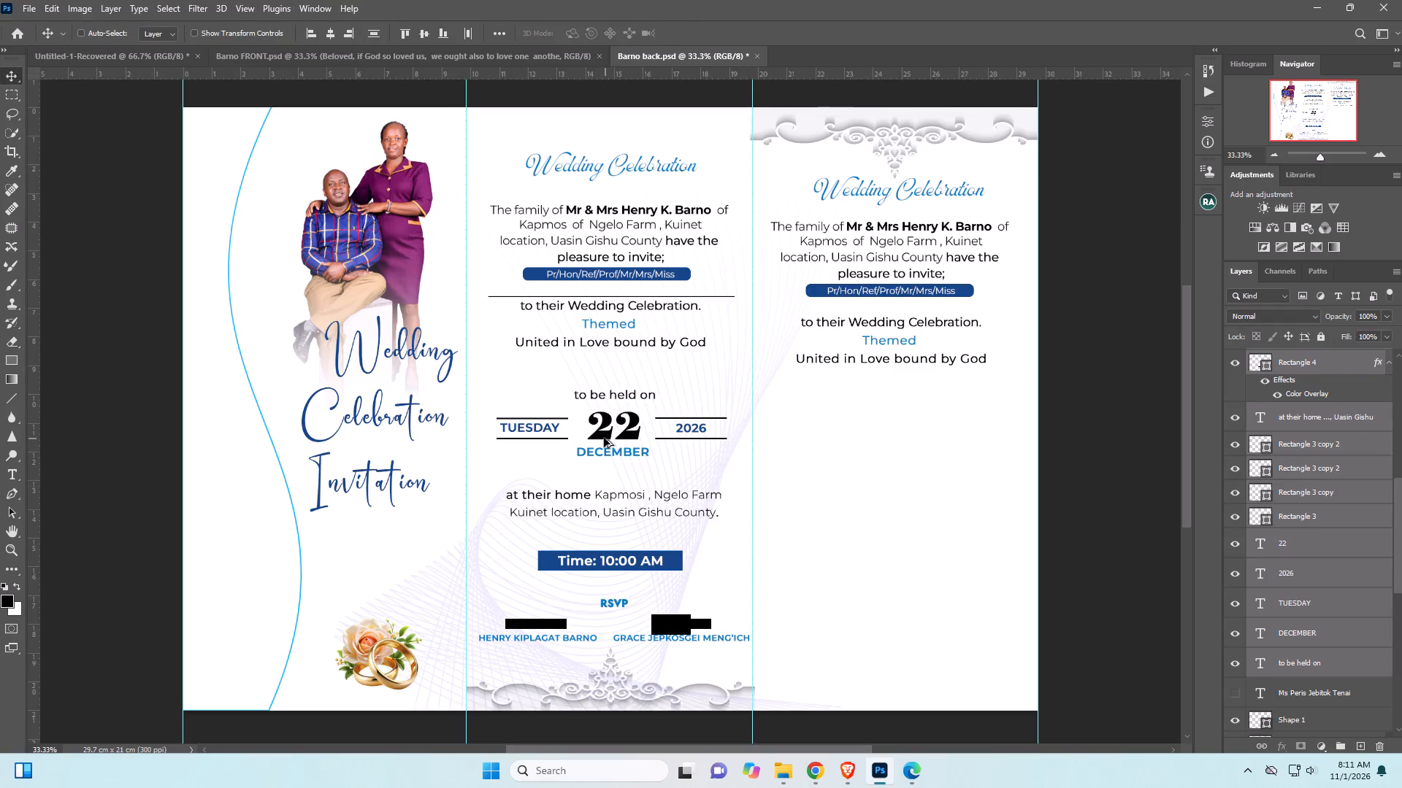
{"action": "left_click_drag", "start_coordinate": [603, 437], "coordinate": [641, 435], "text": "ctrl+alt"}
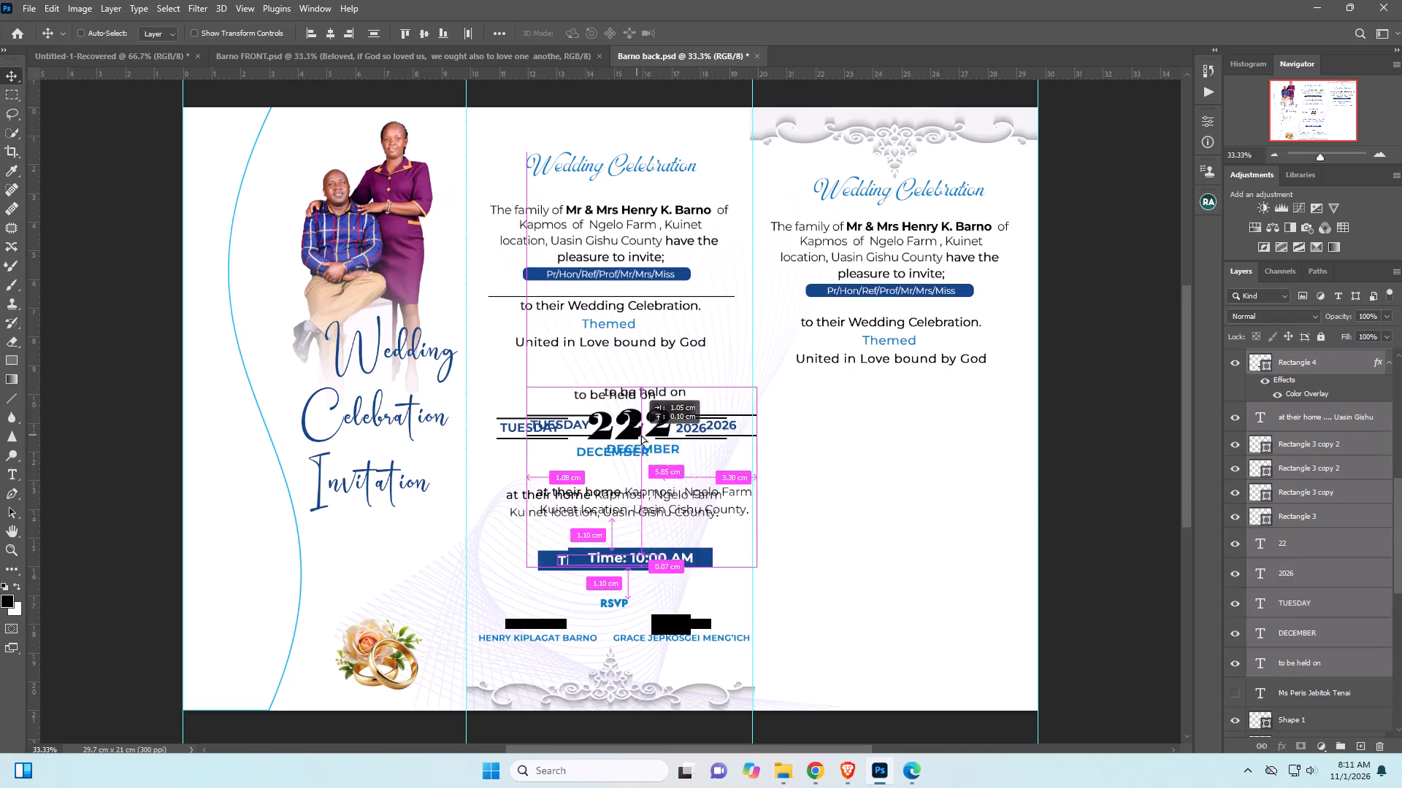
{"action": "left_click_drag", "start_coordinate": [641, 435], "coordinate": [845, 450], "text": "ctrl+alt"}
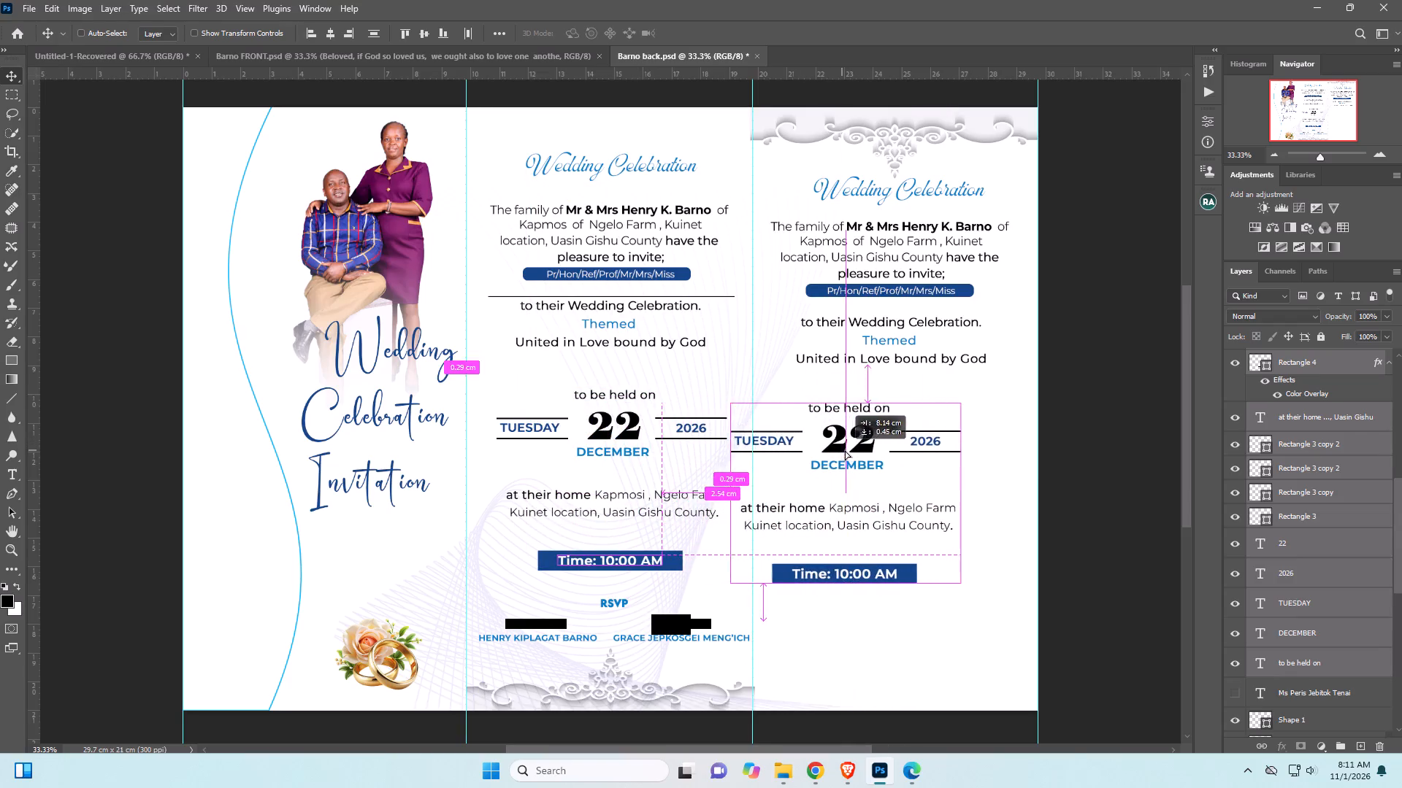
{"action": "left_click_drag", "start_coordinate": [845, 450], "coordinate": [876, 451], "text": "ctrl+alt"}
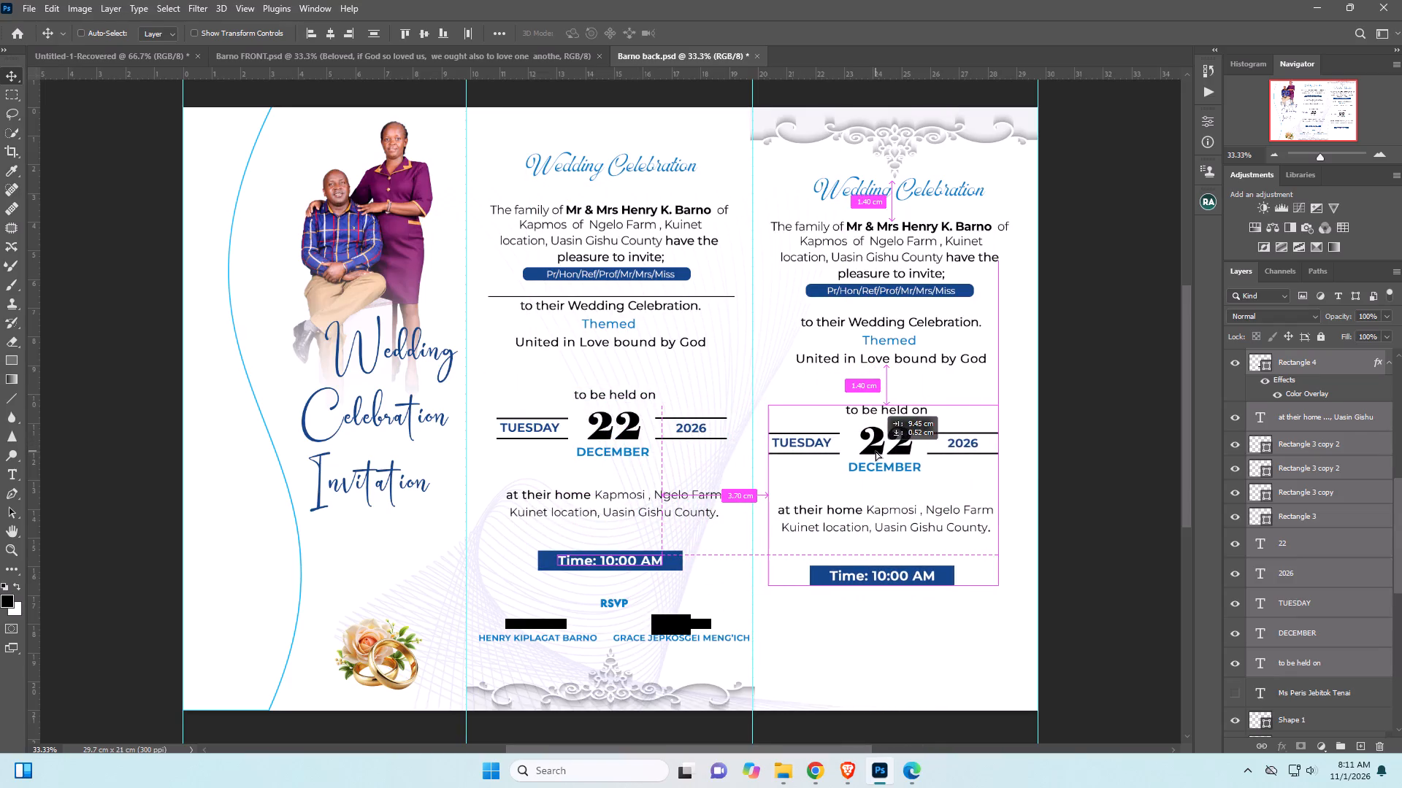
{"action": "left_click_drag", "start_coordinate": [876, 451], "coordinate": [880, 457], "text": "ctrl+alt"}
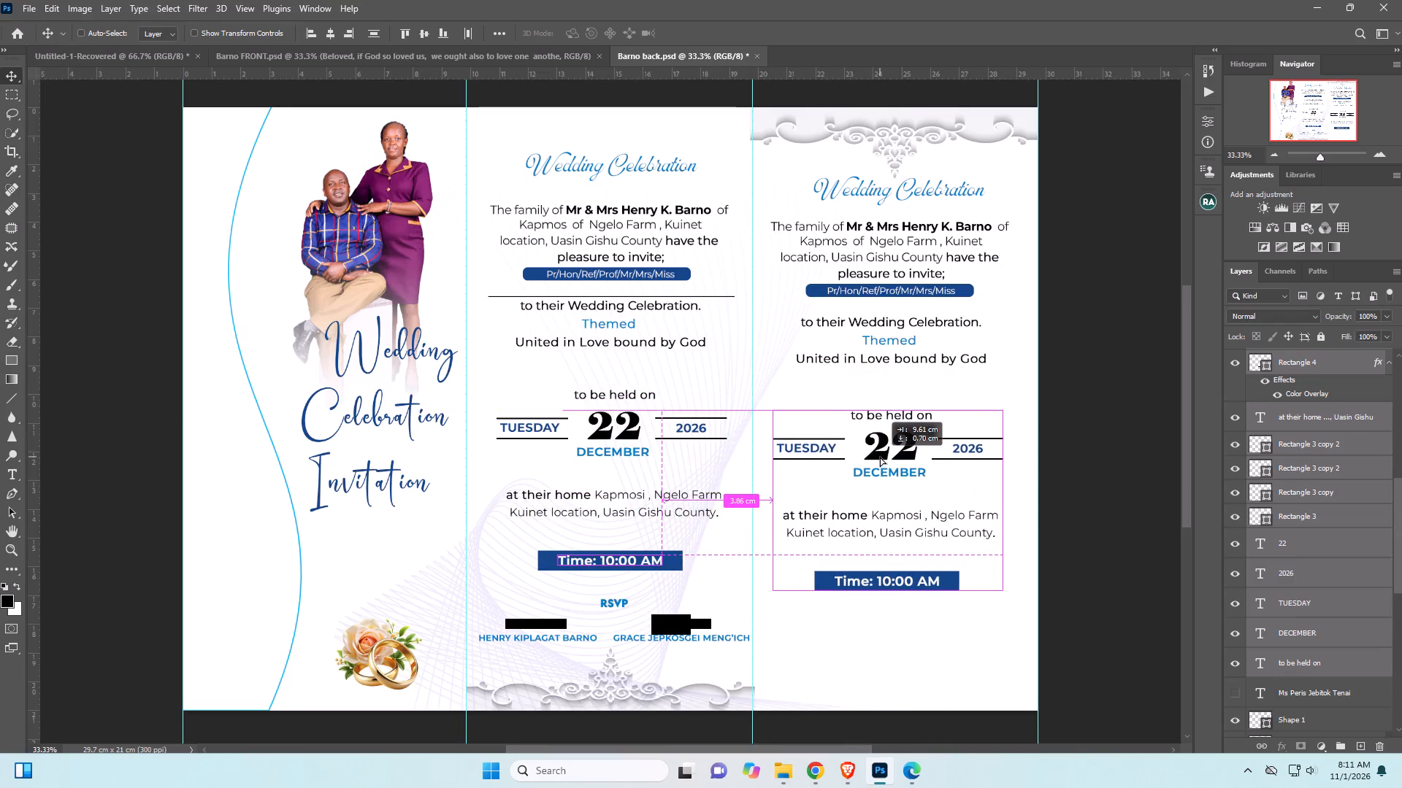
{"action": "left_click_drag", "start_coordinate": [880, 457], "coordinate": [881, 457], "text": "ctrl+alt"}
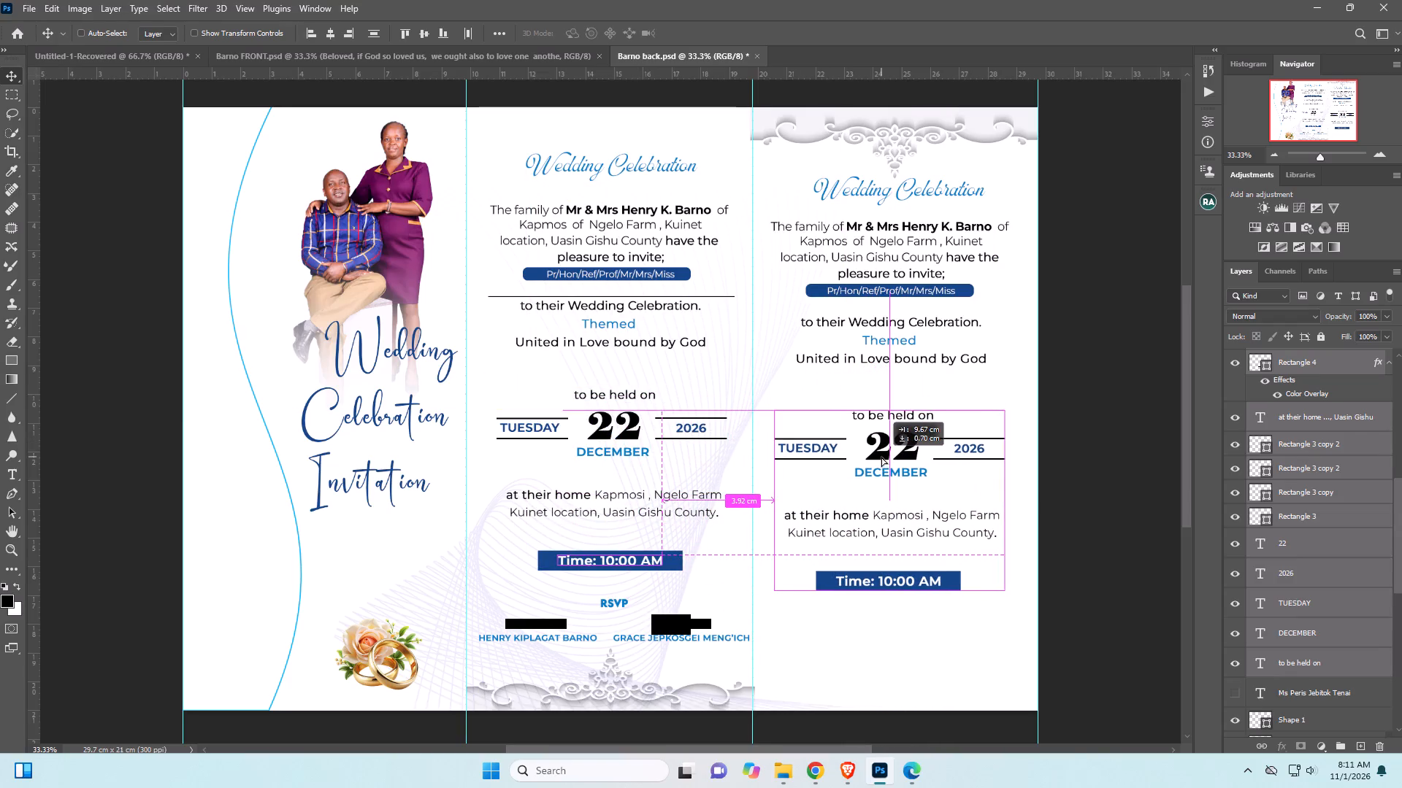
{"action": "left_click_drag", "start_coordinate": [881, 457], "coordinate": [884, 460], "text": "ctrl+alt"}
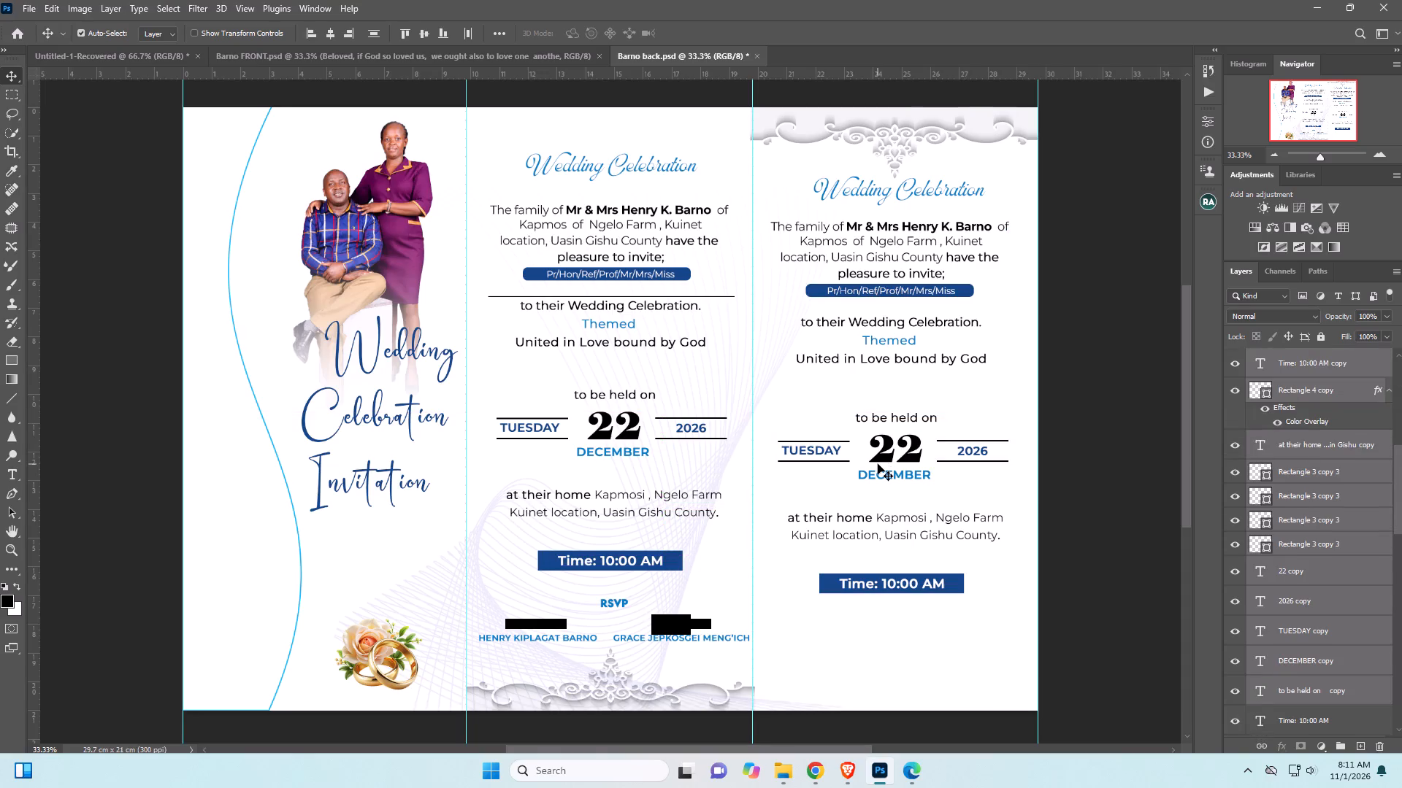
Duplicate the middle panel's "RSVP" heading into the third panel, centred beneath its "Time: 10:00 AM" bar.
{"action": "scroll", "coordinate": [878, 464], "scroll_direction": "down", "scroll_amount": 8}
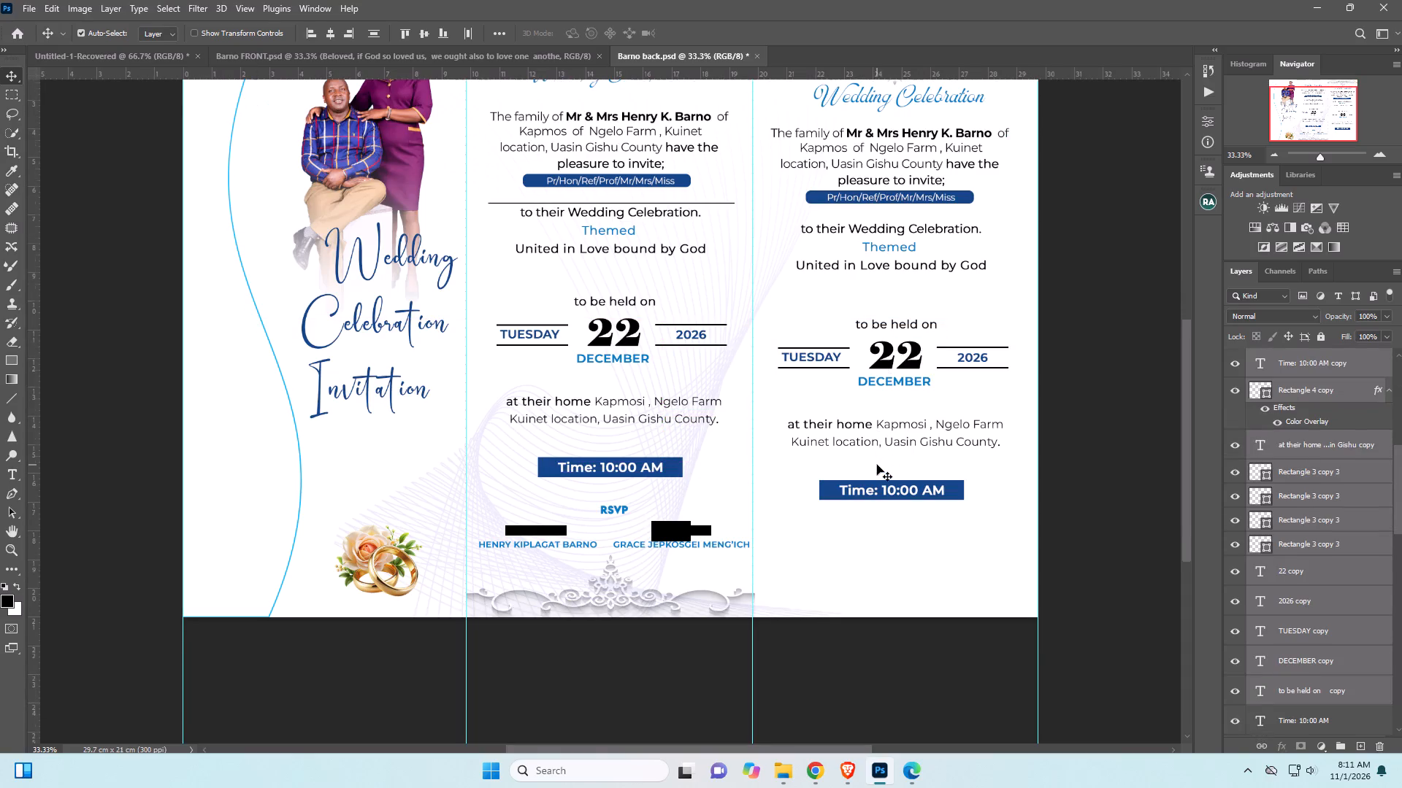
{"action": "scroll", "coordinate": [843, 490], "scroll_direction": "up", "scroll_amount": 3}
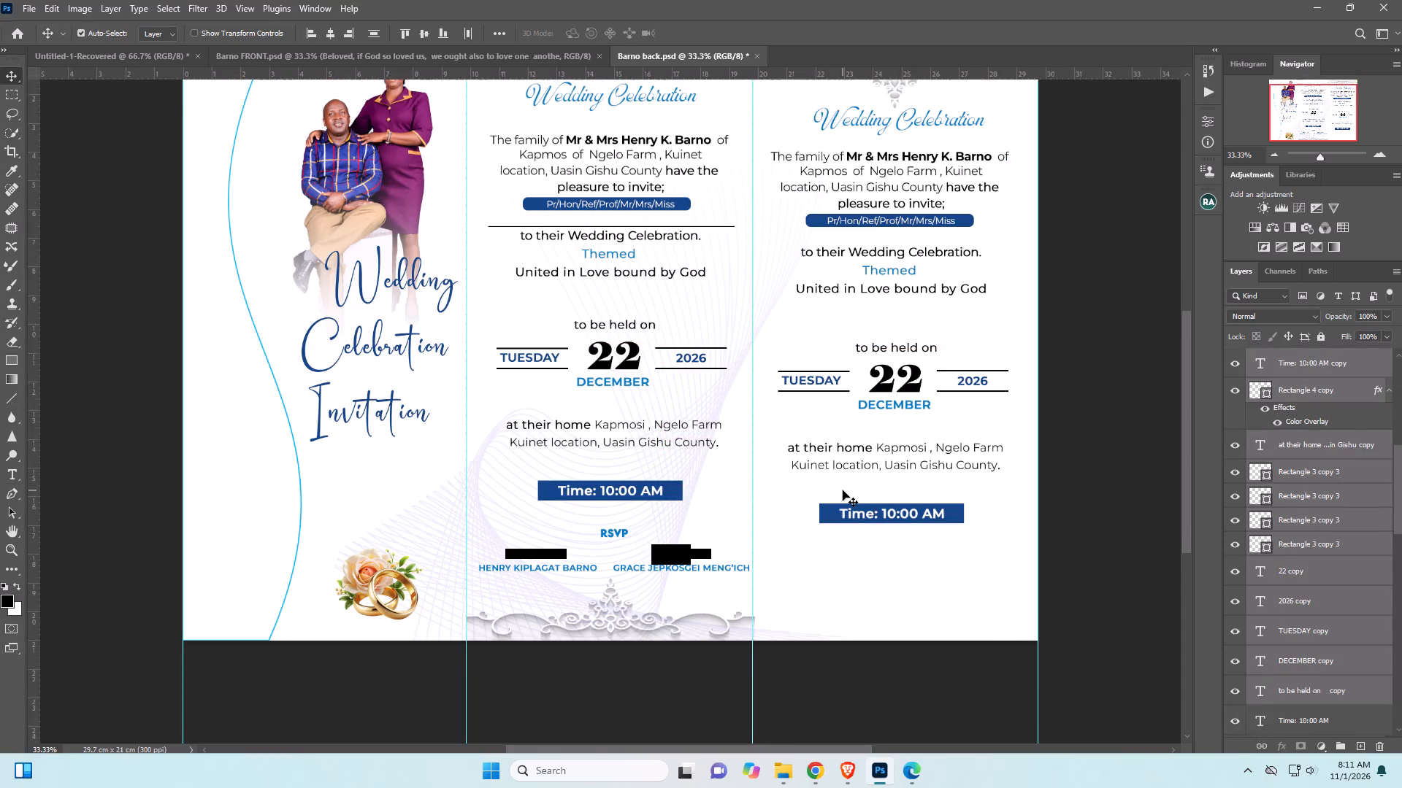
{"action": "scroll", "coordinate": [843, 490], "scroll_direction": "up", "scroll_amount": 3}
{"action": "scroll", "coordinate": [840, 487], "scroll_direction": "down", "scroll_amount": 4}
{"action": "left_click", "coordinate": [1308, 567]}
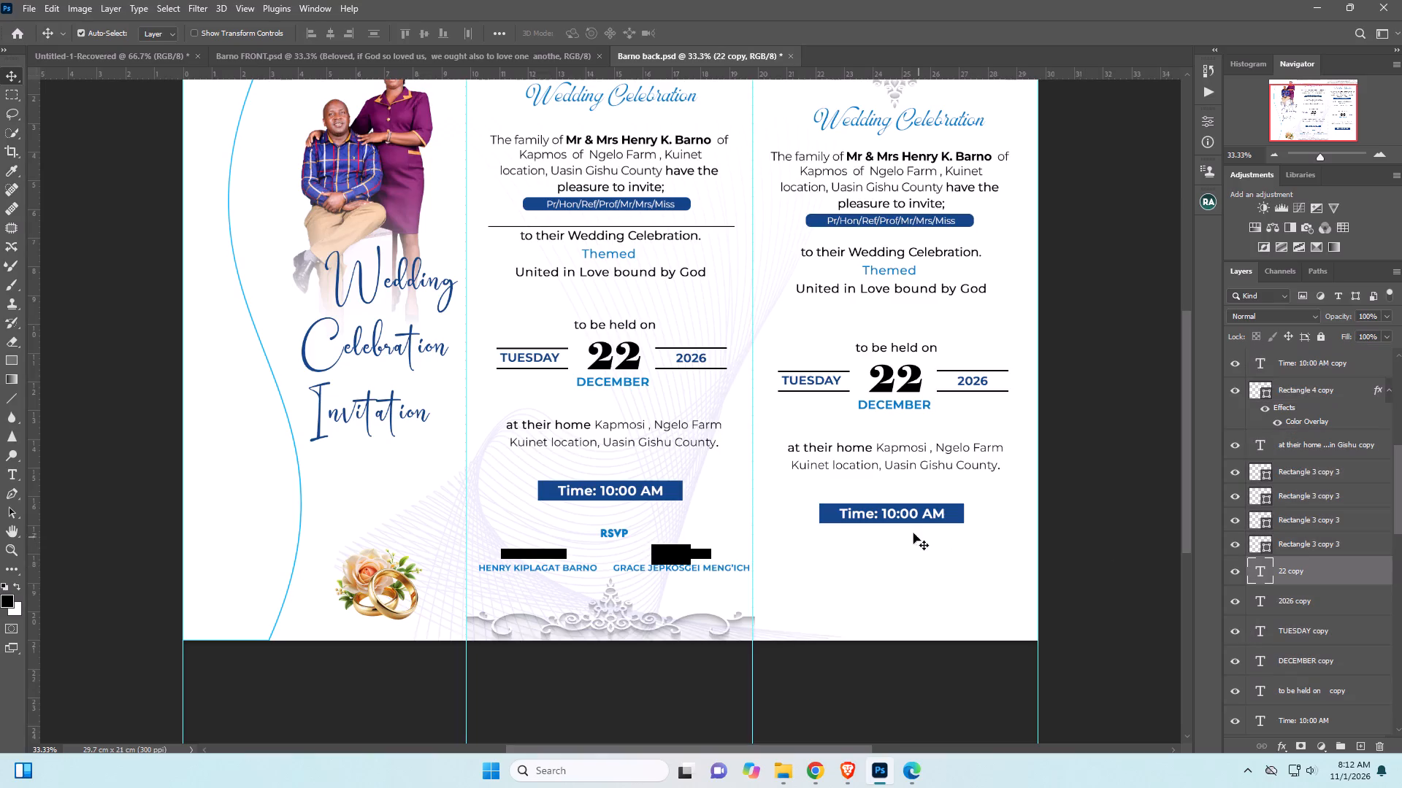
{"action": "left_click", "coordinate": [621, 533]}
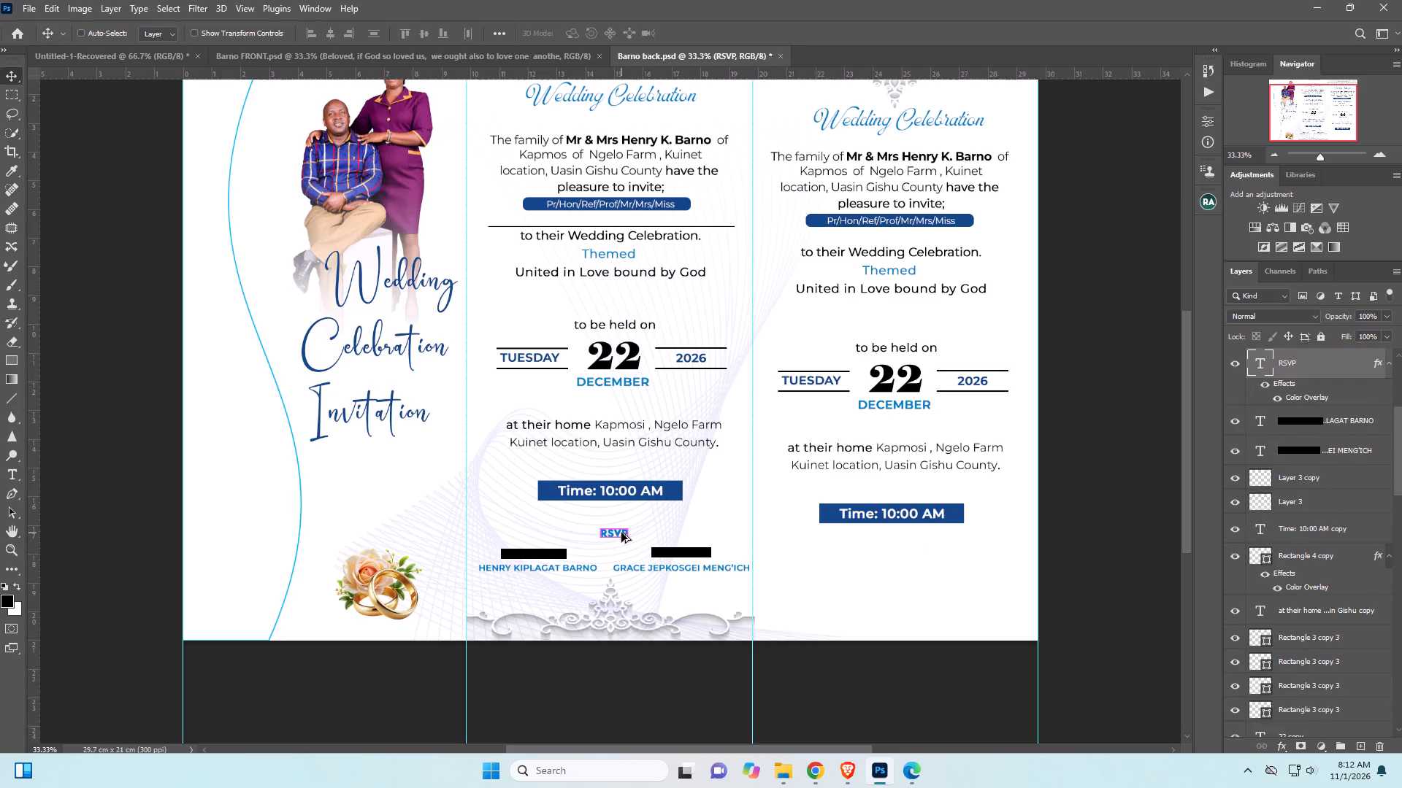
{"action": "left_click_drag", "start_coordinate": [621, 533], "coordinate": [904, 565], "text": "ctrl+alt"}
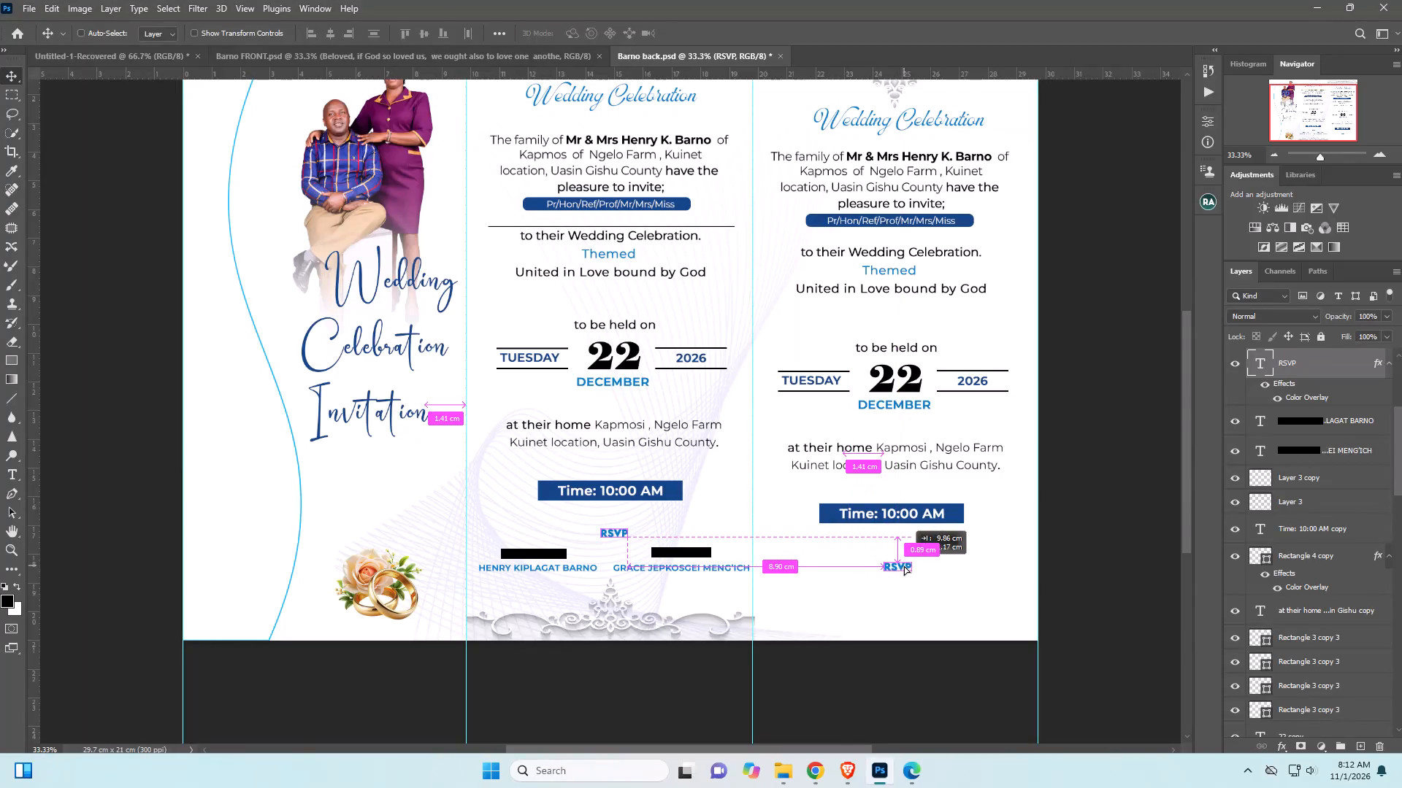
{"action": "left_click_drag", "start_coordinate": [904, 565], "coordinate": [909, 552], "text": "ctrl+alt"}
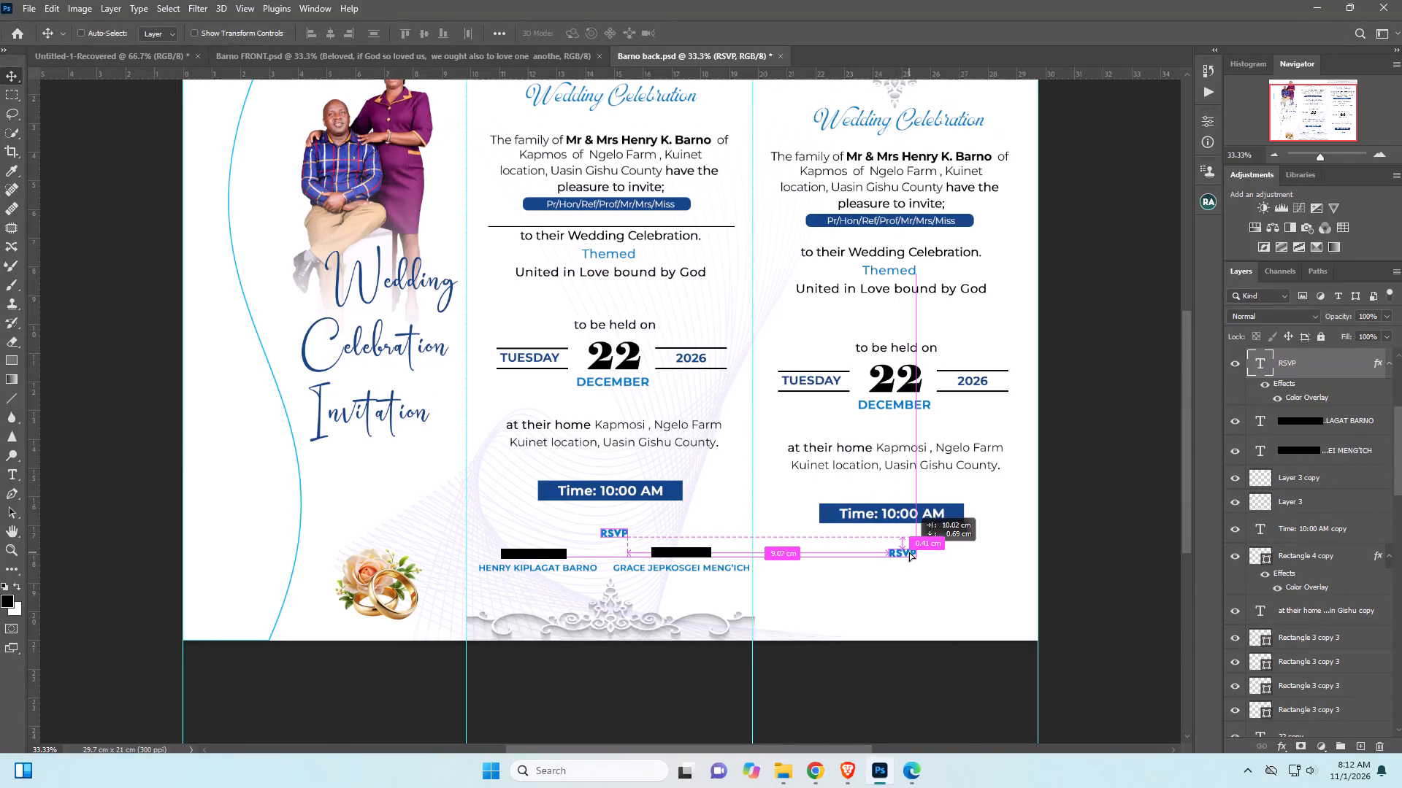
{"action": "left_click_drag", "start_coordinate": [909, 552], "coordinate": [908, 551], "text": "ctrl+alt"}
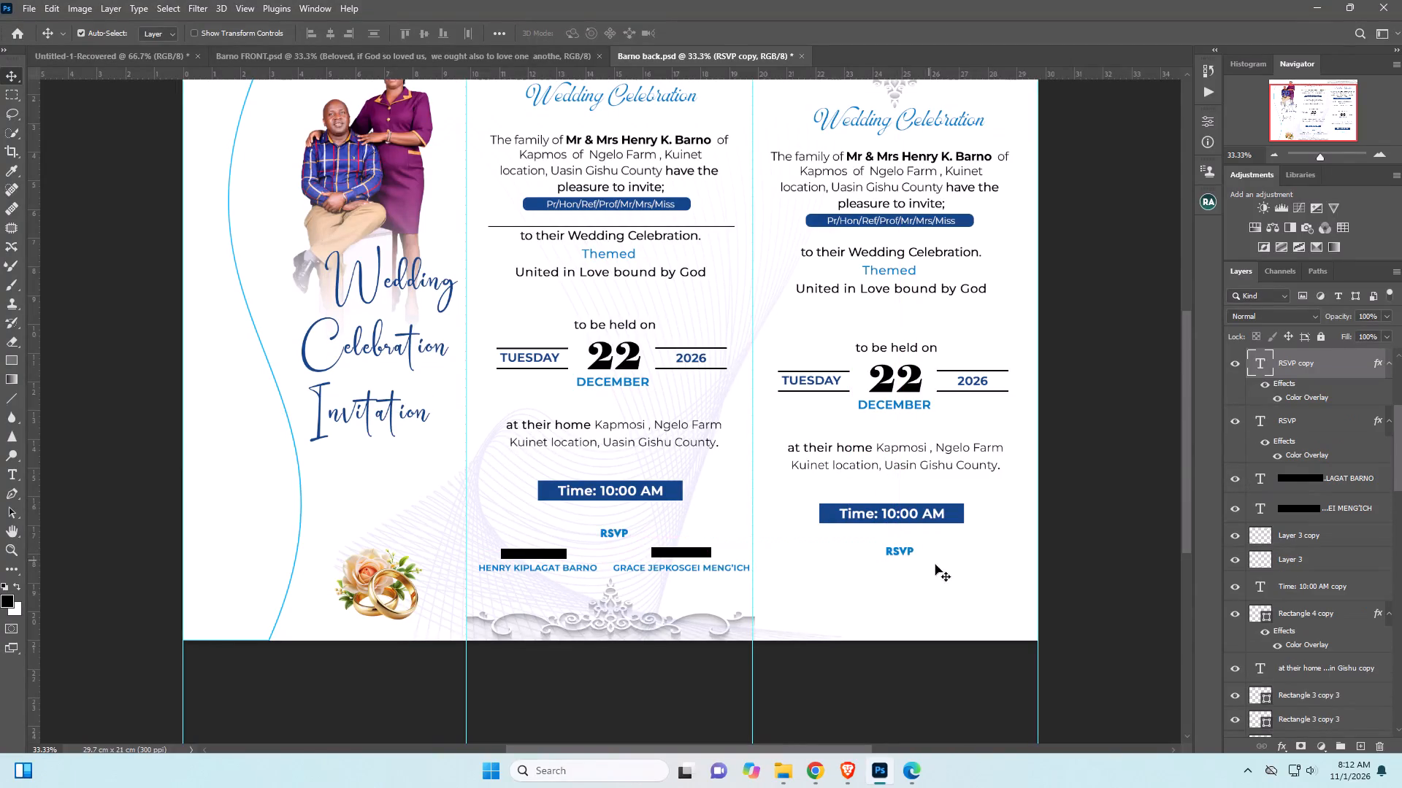
Duplicate the middle panel's two RSVP contacts, with their phone numbers, into the third panel, near the page's bottom edge beneath "RSVP".
{"action": "left_click", "coordinate": [667, 565]}
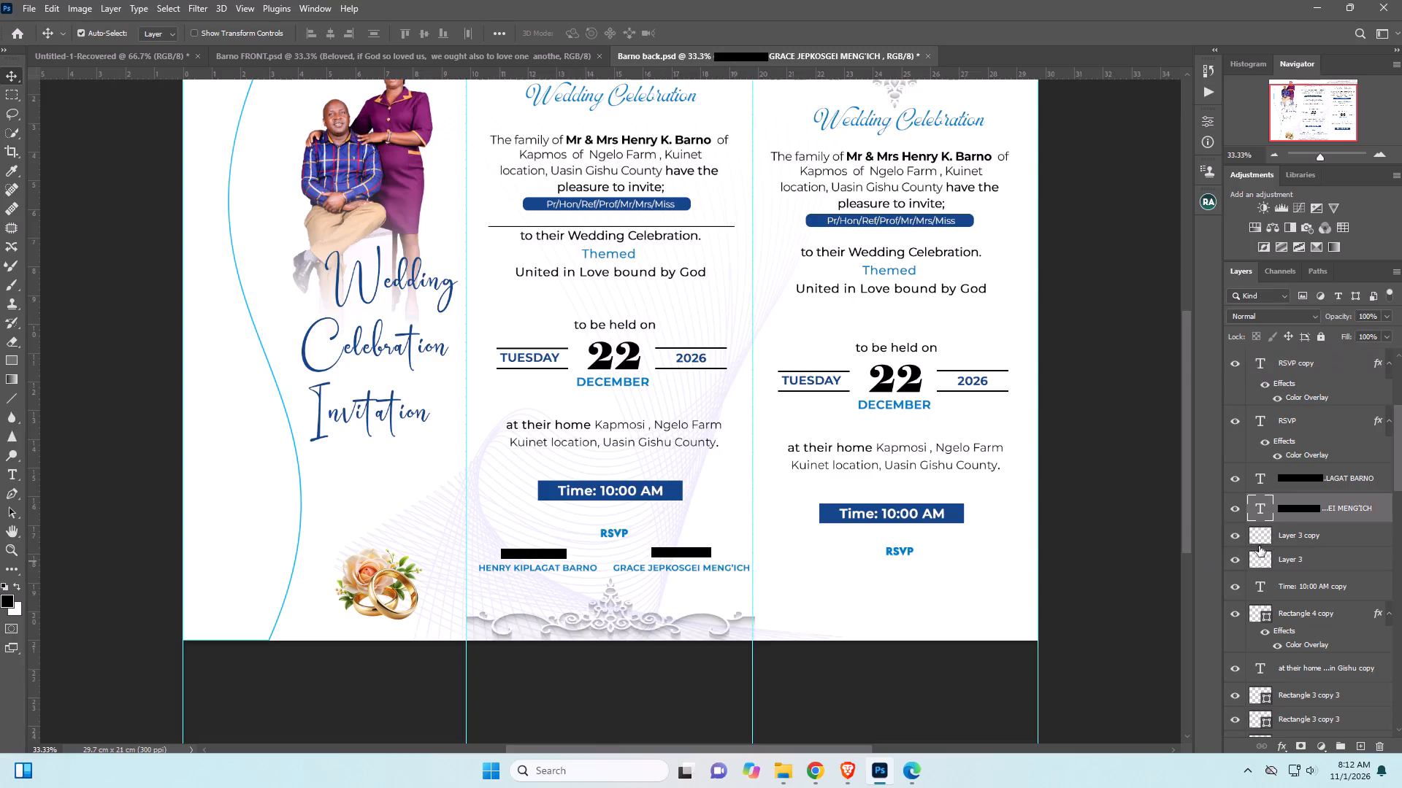
{"action": "left_click", "coordinate": [1309, 482], "text": "ctrl"}
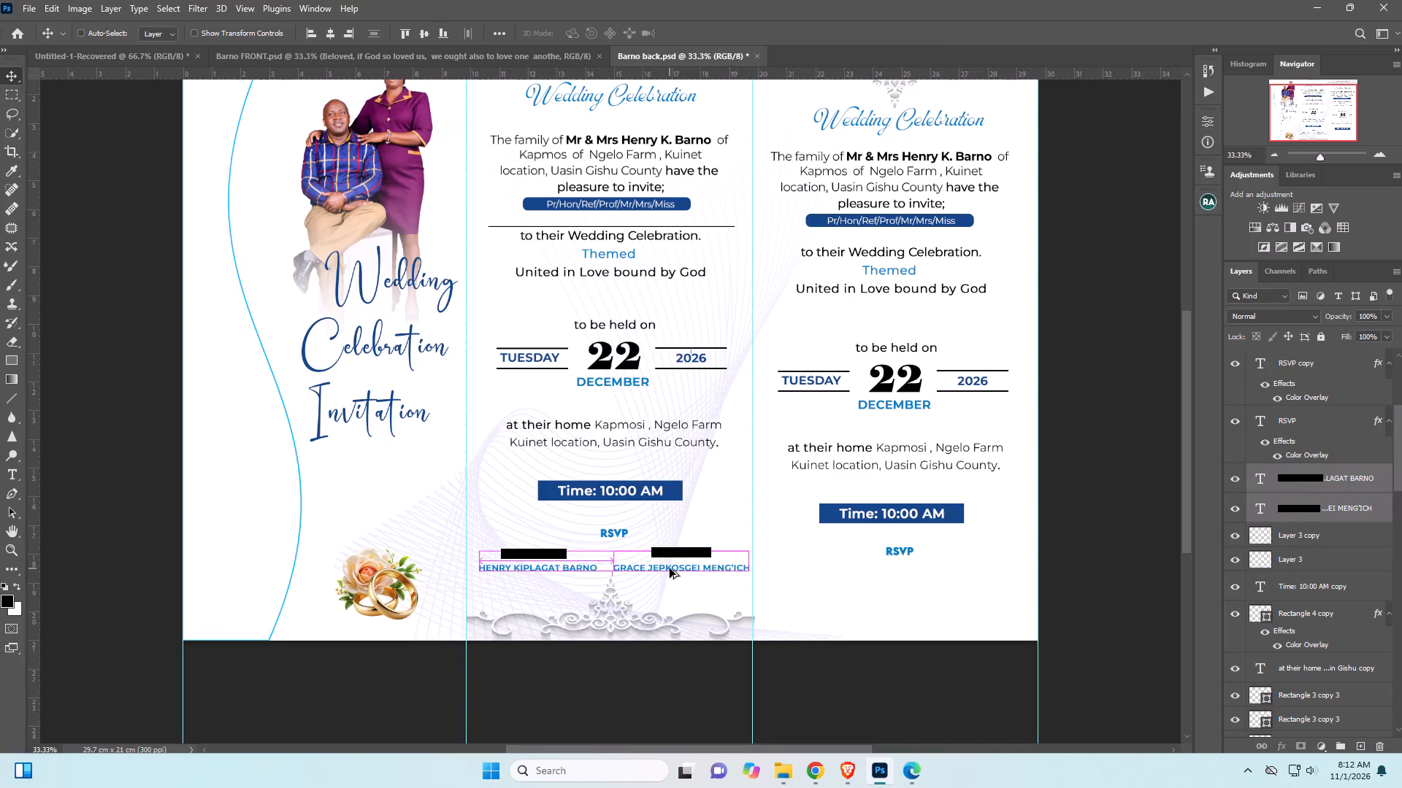
{"action": "left_click_drag", "start_coordinate": [669, 568], "coordinate": [866, 593], "text": "ctrl+alt"}
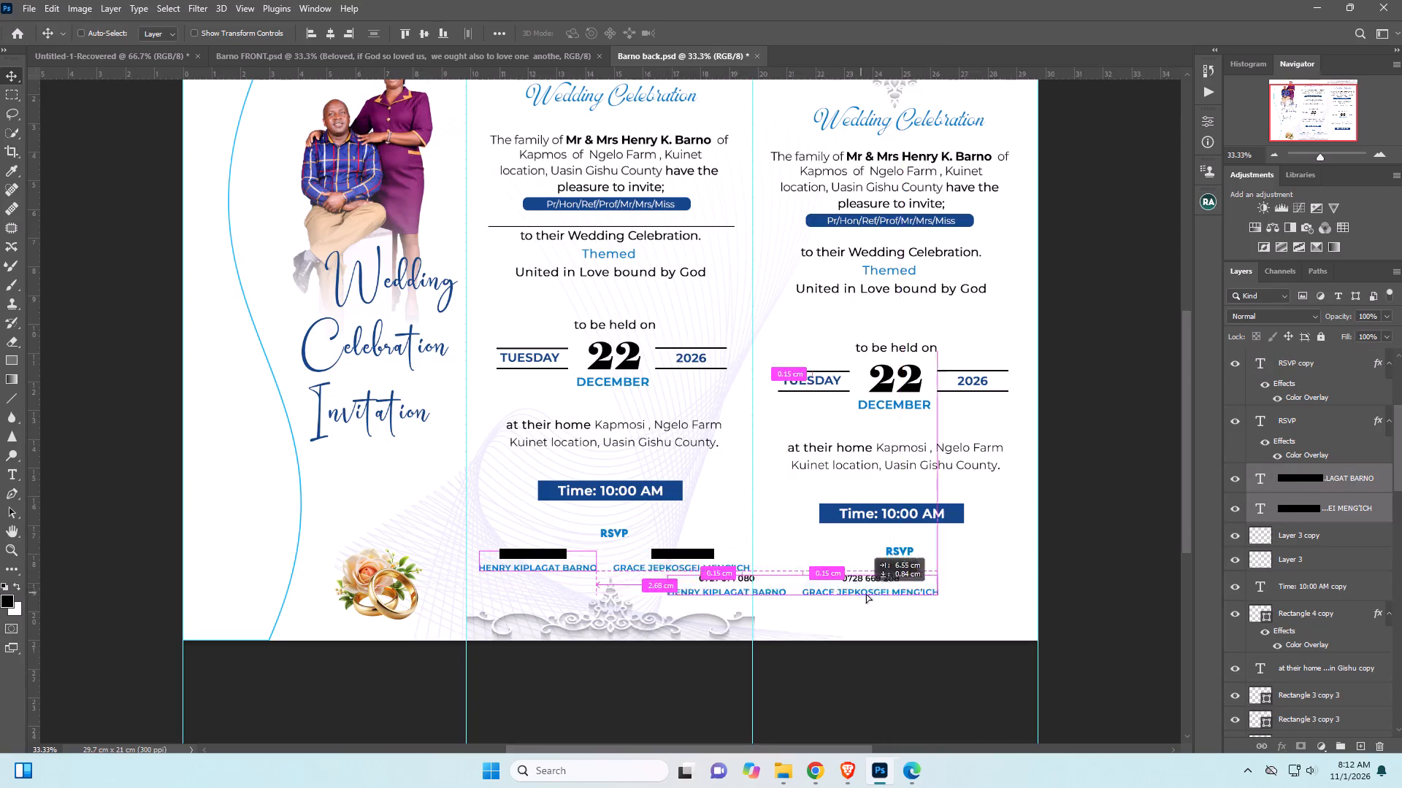
{"action": "left_click_drag", "start_coordinate": [866, 593], "coordinate": [947, 606], "text": "ctrl+alt"}
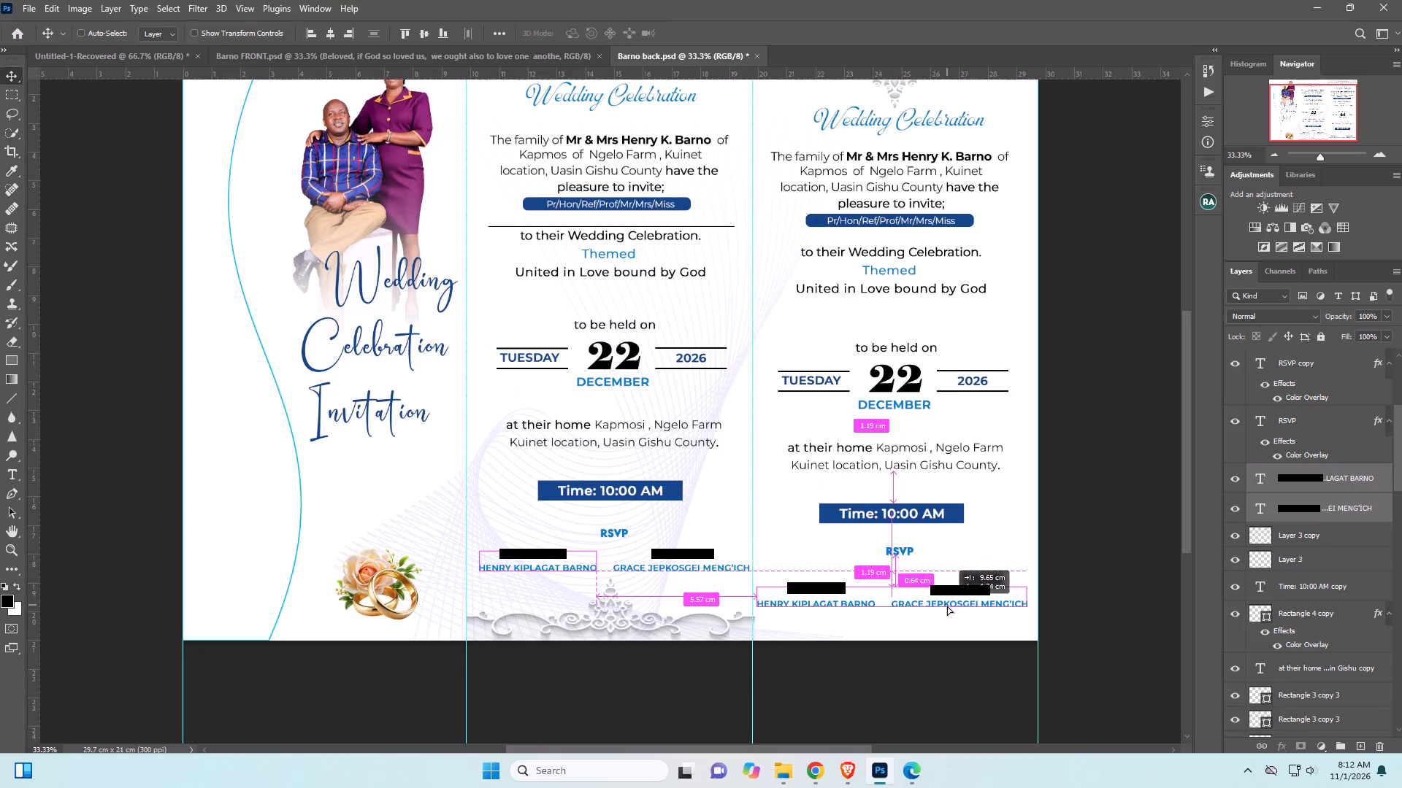
{"action": "left_click_drag", "start_coordinate": [947, 606], "coordinate": [945, 617], "text": "ctrl+alt"}
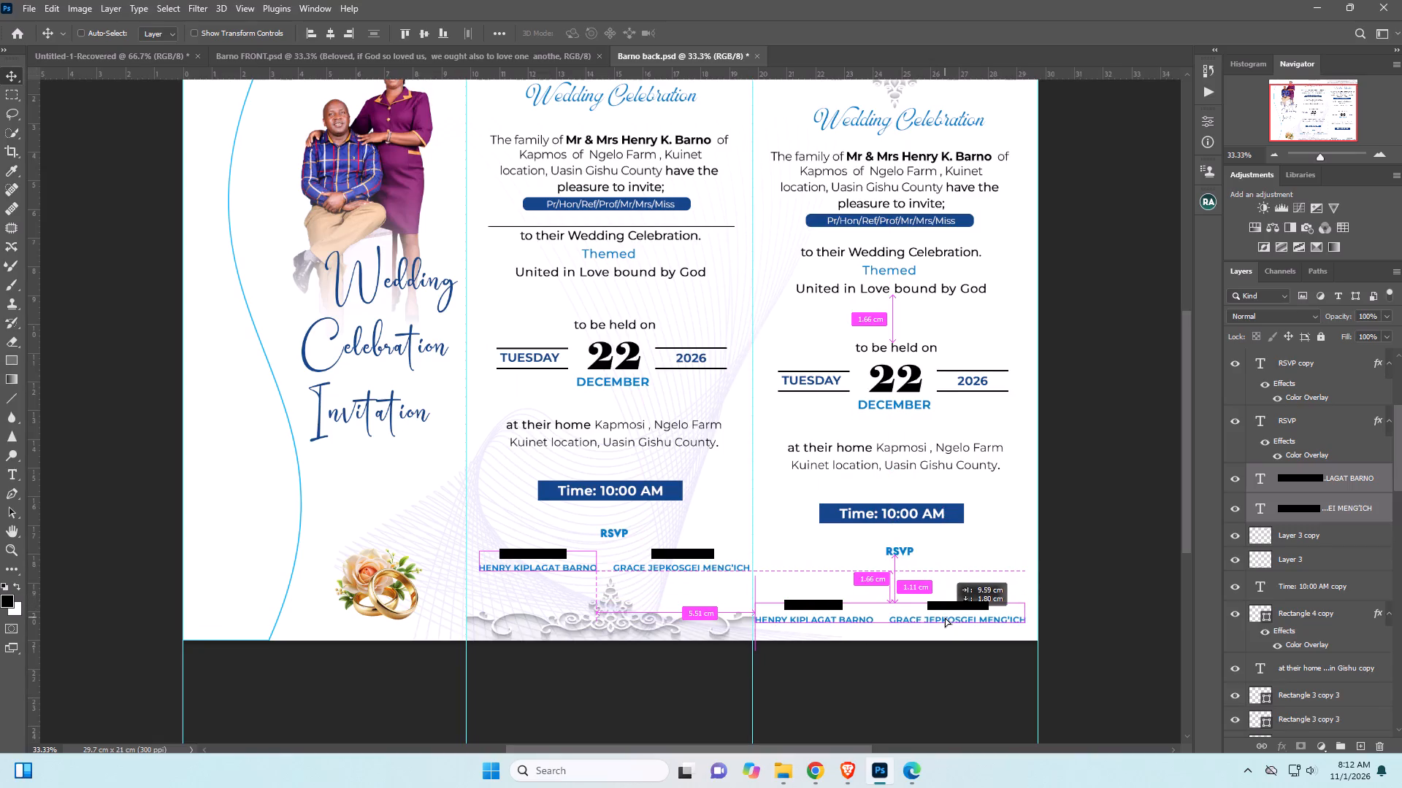
{"action": "left_click_drag", "start_coordinate": [945, 617], "coordinate": [948, 617], "text": "ctrl+alt"}
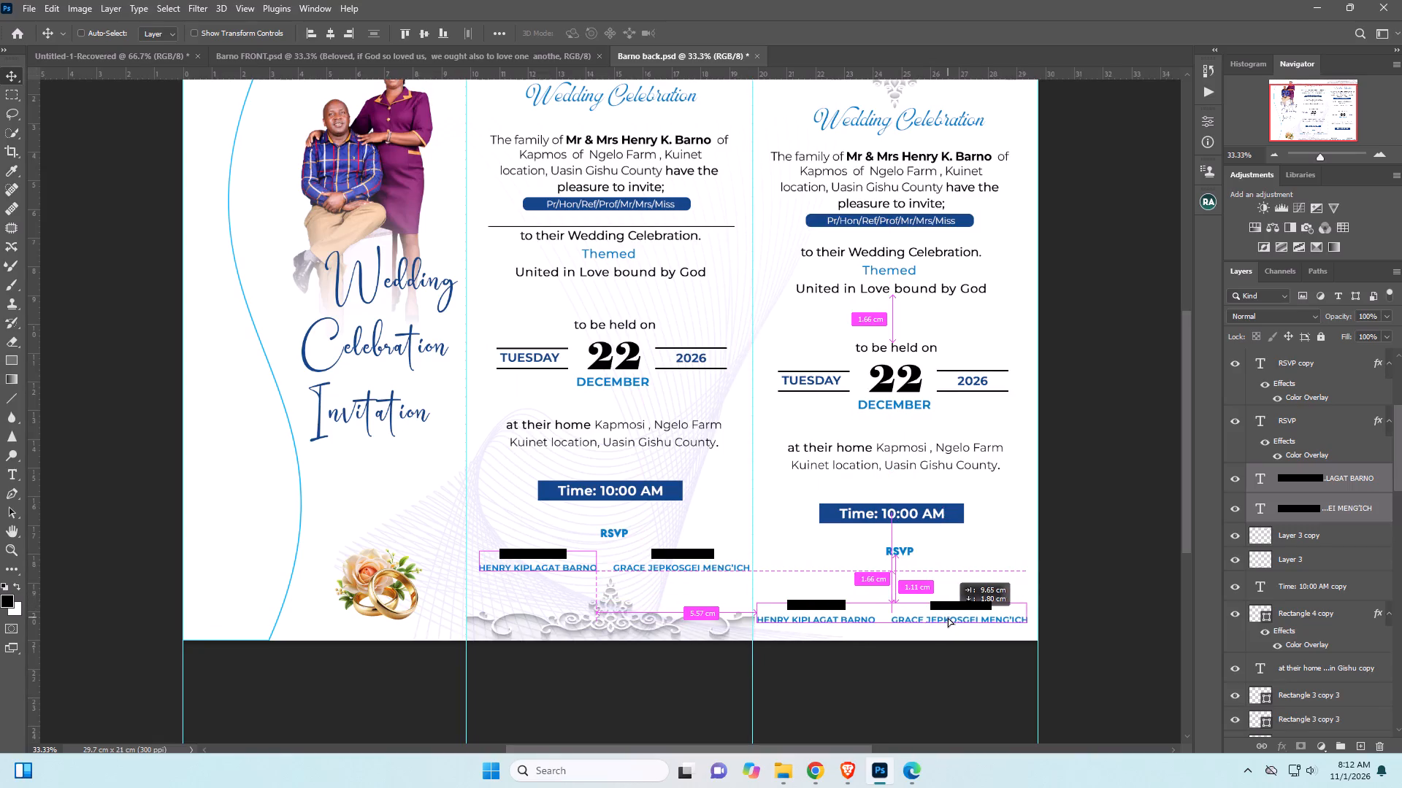
{"action": "left_click_drag", "start_coordinate": [948, 617], "coordinate": [951, 617], "text": "ctrl+alt"}
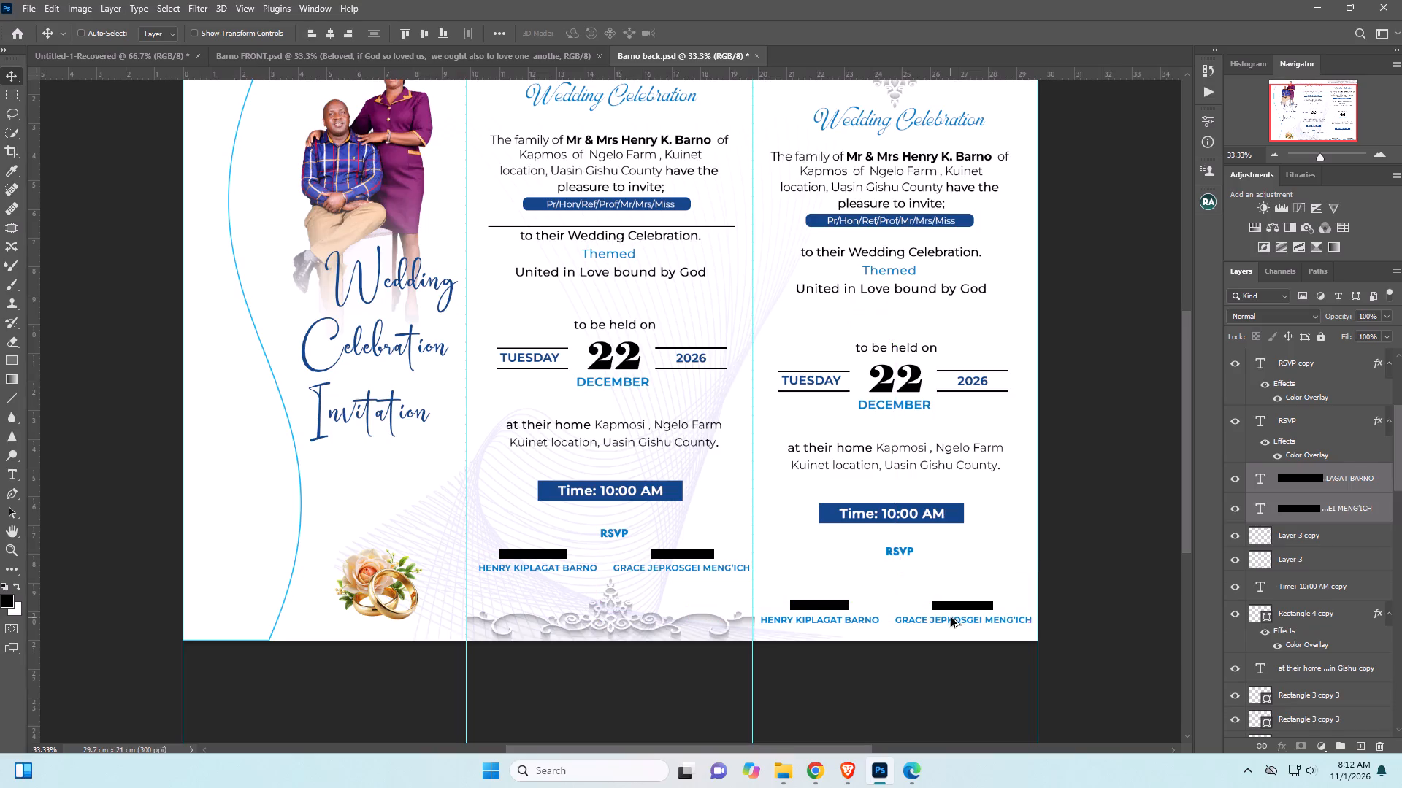
Move the third panel's "RSVP" heading down about 1 cm, centred just above the two contacts.
{"action": "left_click", "coordinate": [908, 550]}
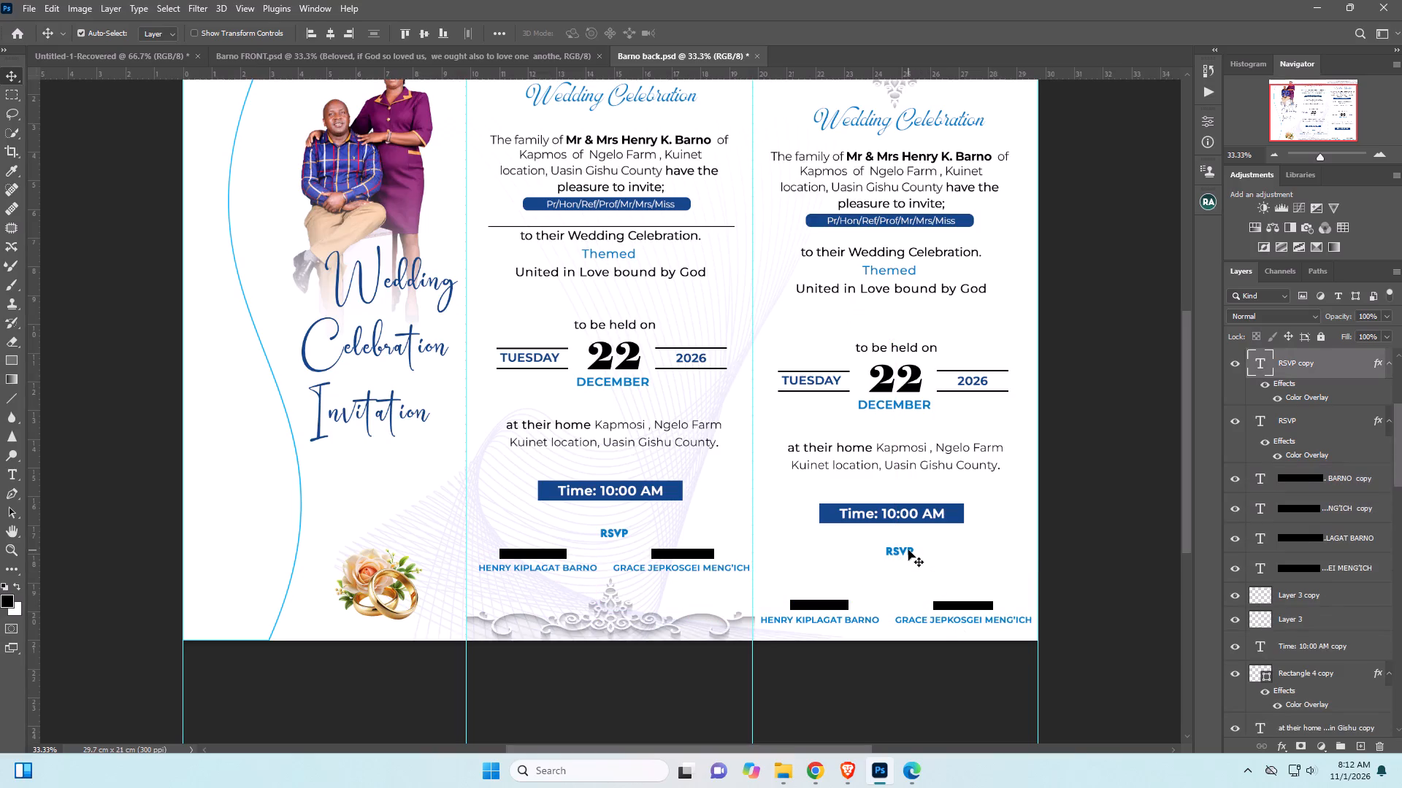
{"action": "left_click_drag", "start_coordinate": [908, 550], "coordinate": [908, 576]}
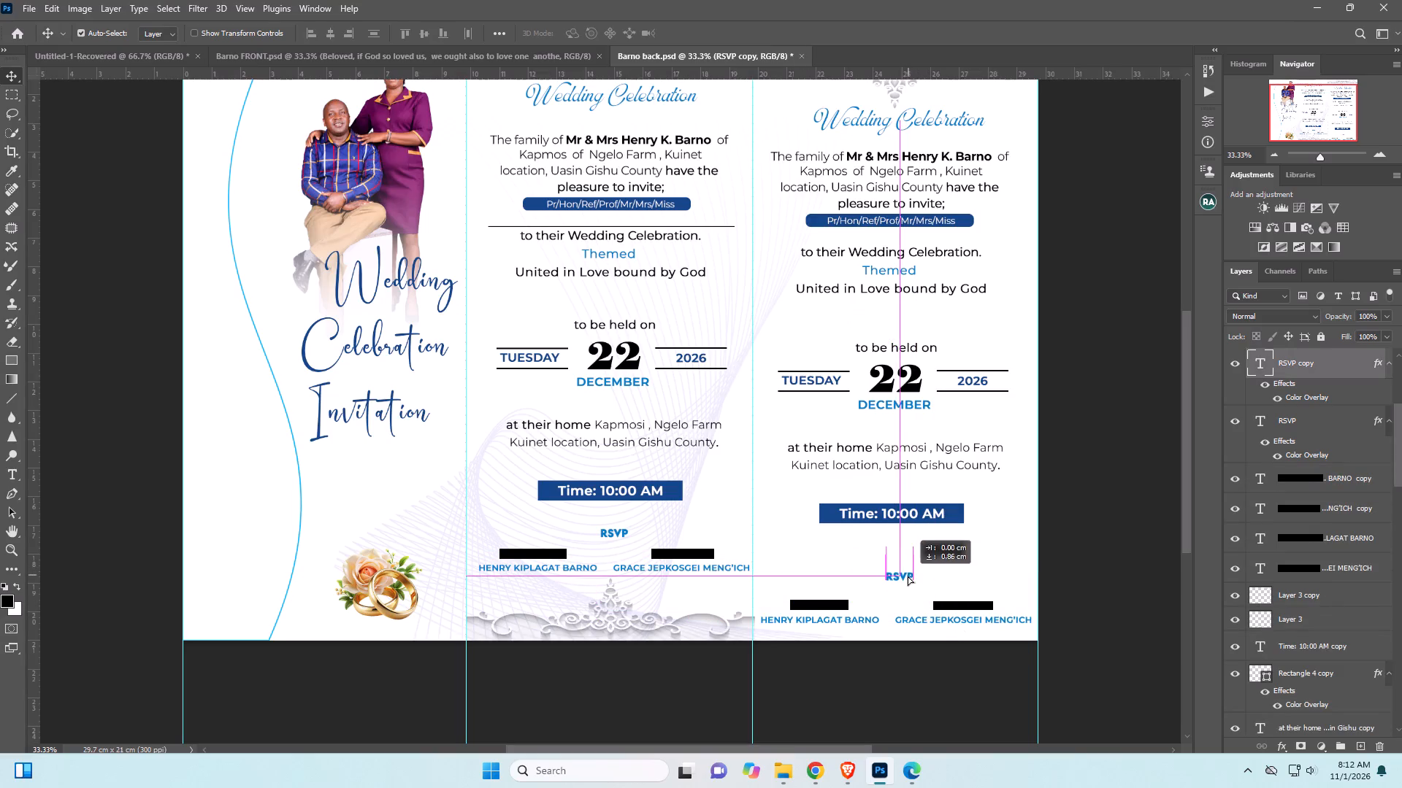
{"action": "left_click_drag", "start_coordinate": [908, 576], "coordinate": [903, 579]}
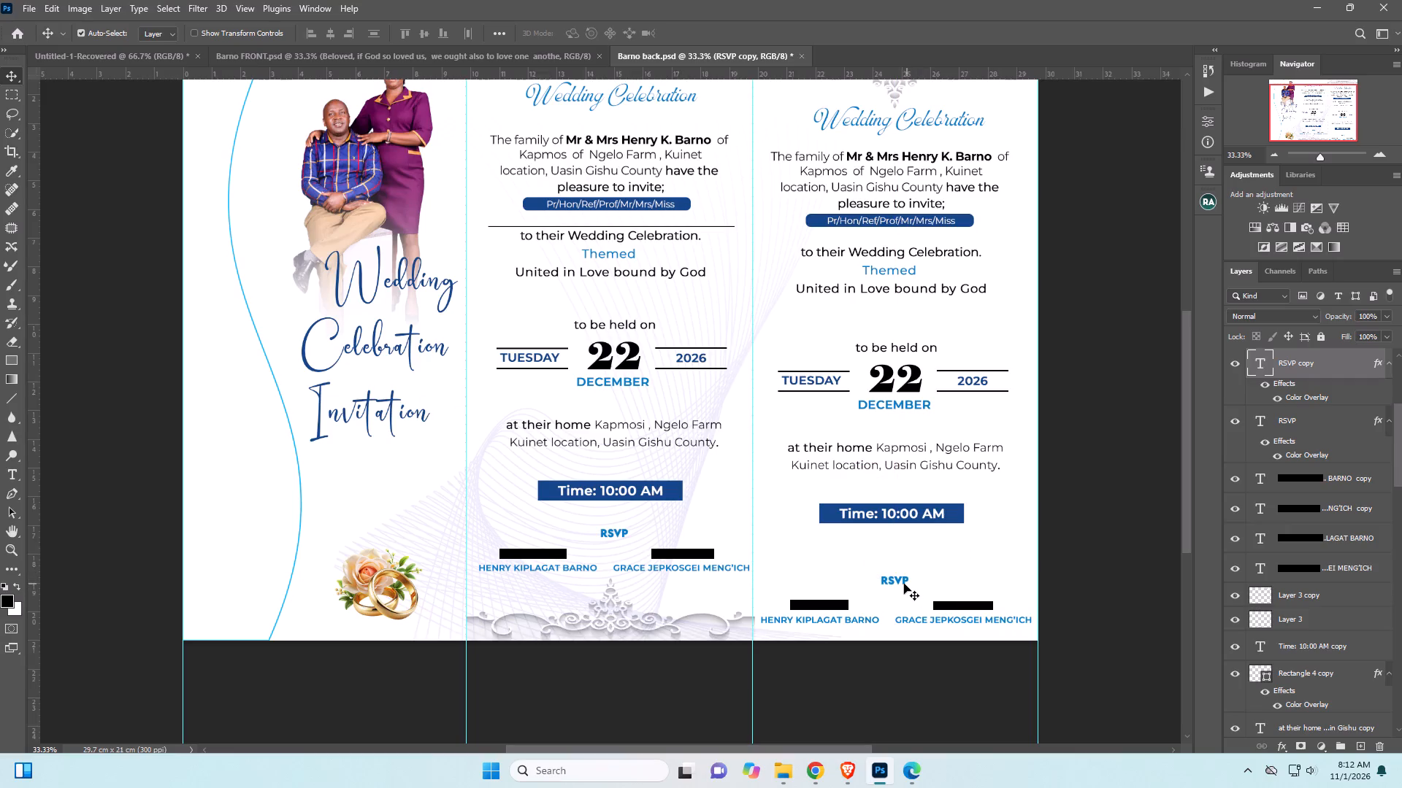
{"action": "left_click", "coordinate": [904, 583]}
Switch to the Brave browser and look through the comments and suggested videos beneath the playing YouTube sermon.
{"action": "left_click", "coordinate": [844, 762]}
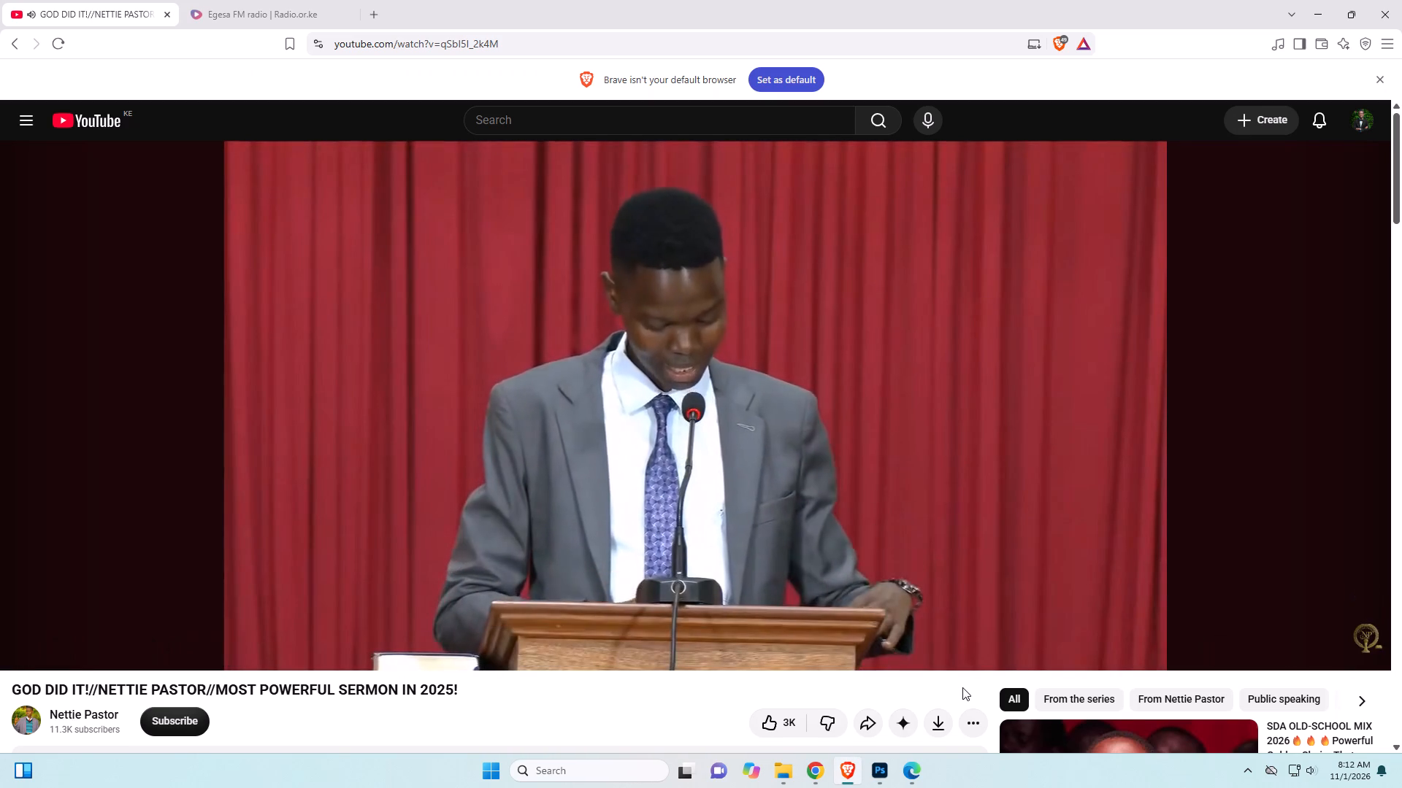
{"action": "scroll", "coordinate": [962, 687], "scroll_direction": "down", "scroll_amount": 10}
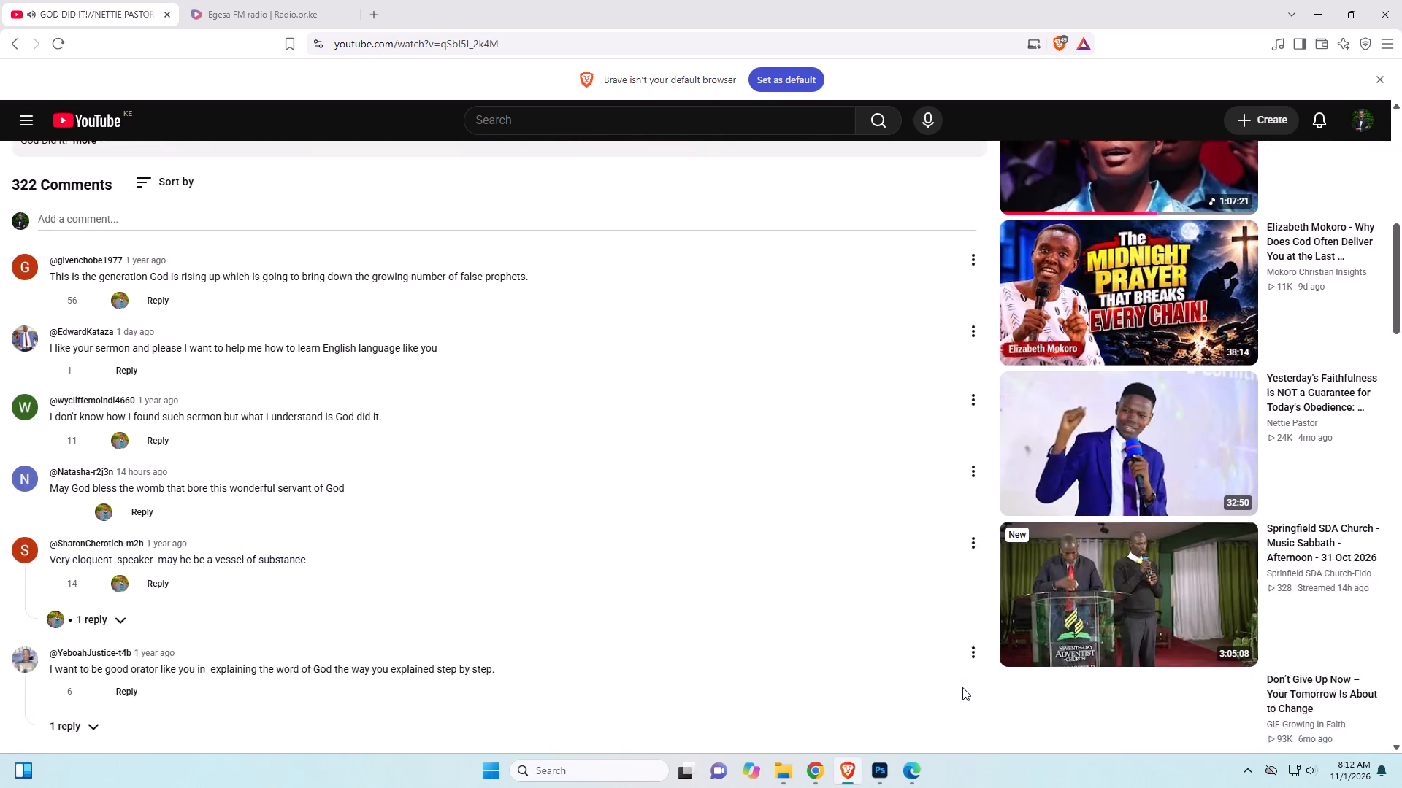
{"action": "scroll", "coordinate": [962, 687], "scroll_direction": "down", "scroll_amount": 8}
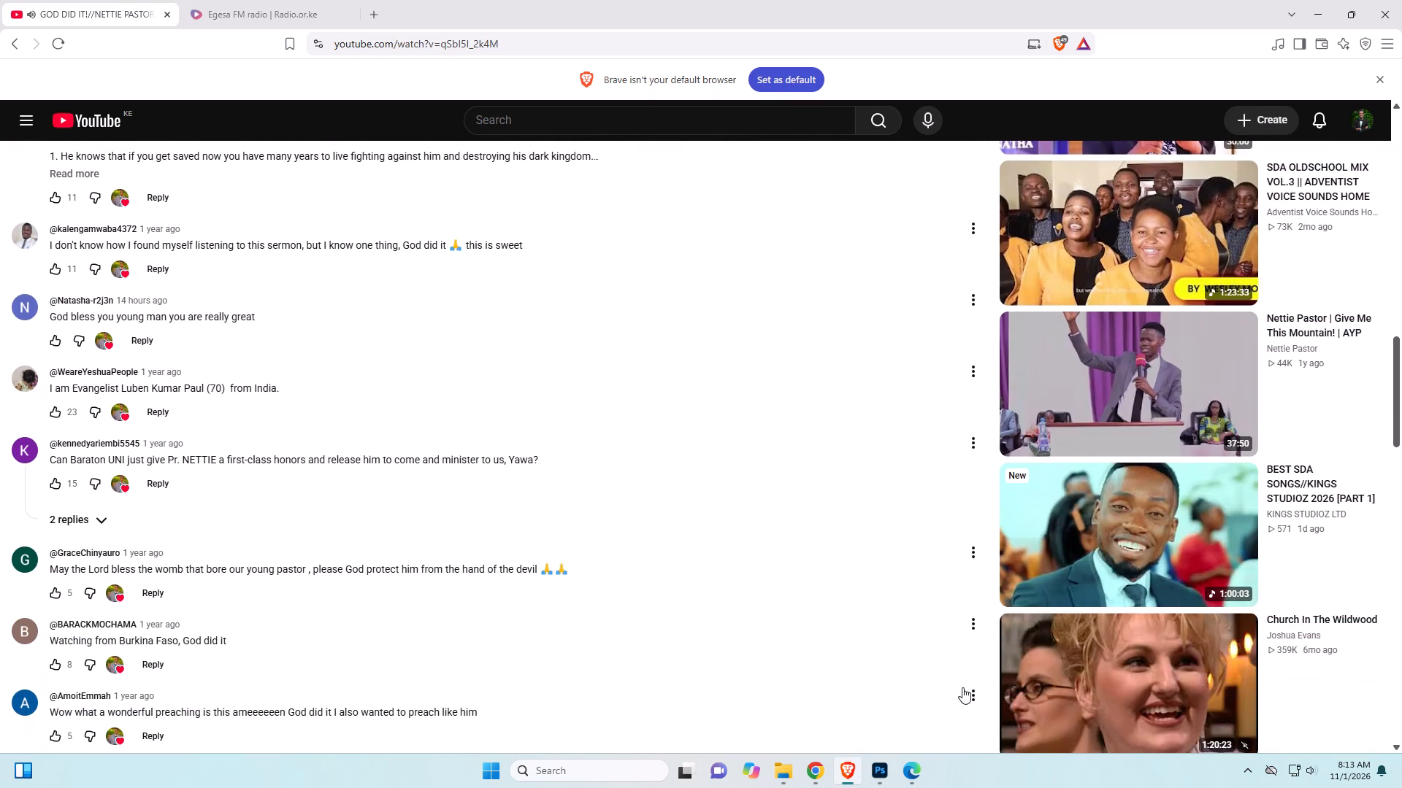
{"action": "scroll", "coordinate": [962, 692], "scroll_direction": "down", "scroll_amount": 5}
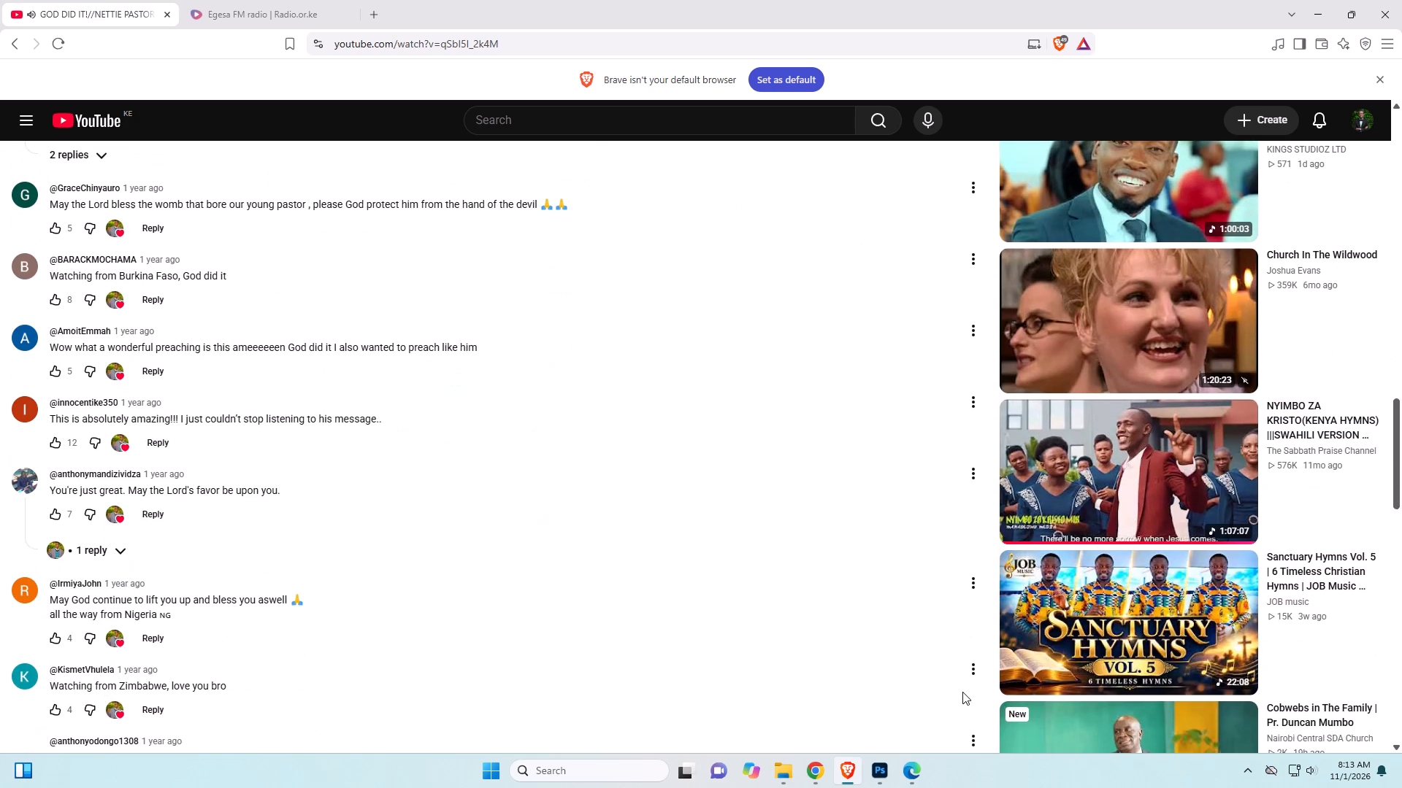
{"action": "scroll", "coordinate": [962, 692], "scroll_direction": "down", "scroll_amount": 5}
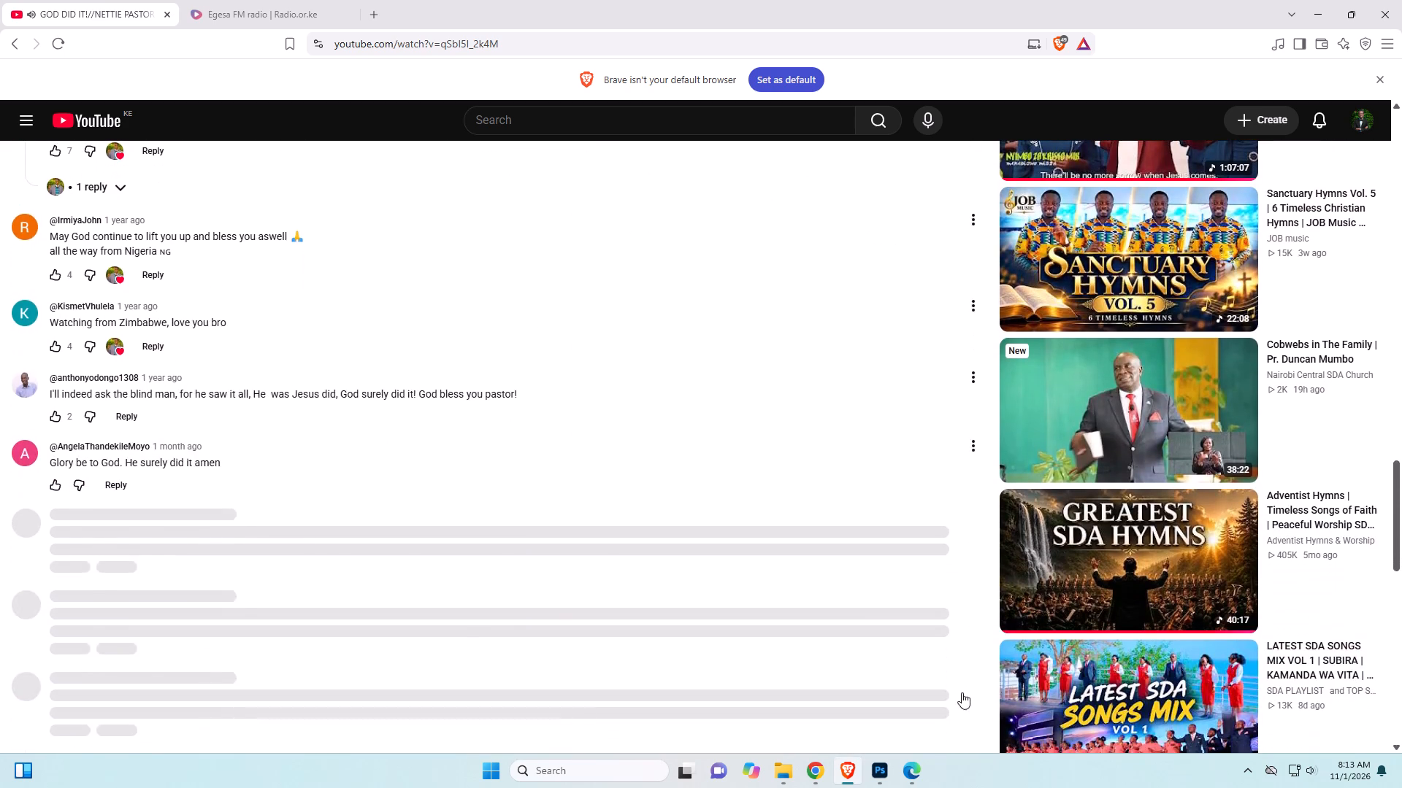
{"action": "scroll", "coordinate": [962, 692], "scroll_direction": "down", "scroll_amount": 6}
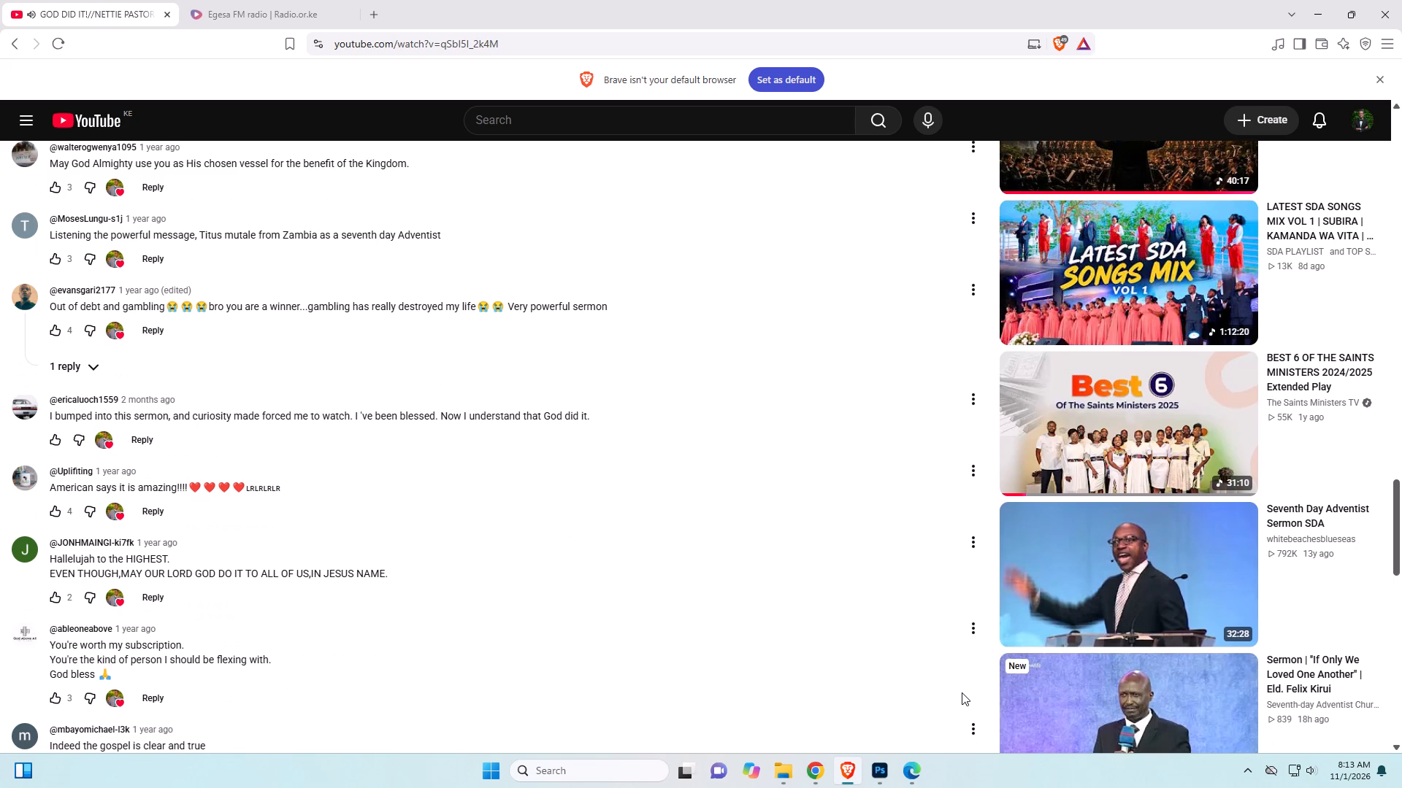
{"action": "scroll", "coordinate": [962, 692], "scroll_direction": "down", "scroll_amount": 12}
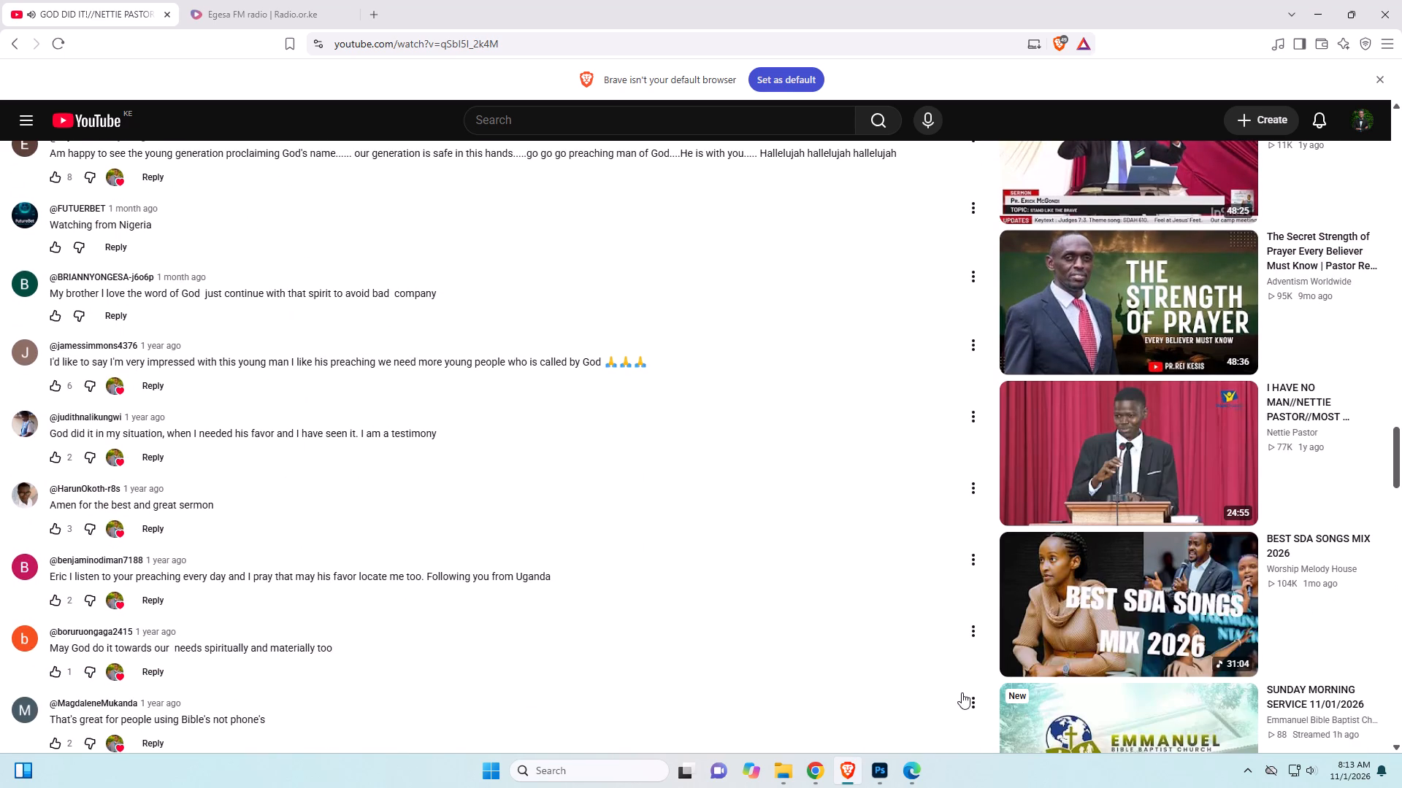
{"action": "scroll", "coordinate": [964, 700], "scroll_direction": "up", "scroll_amount": 8}
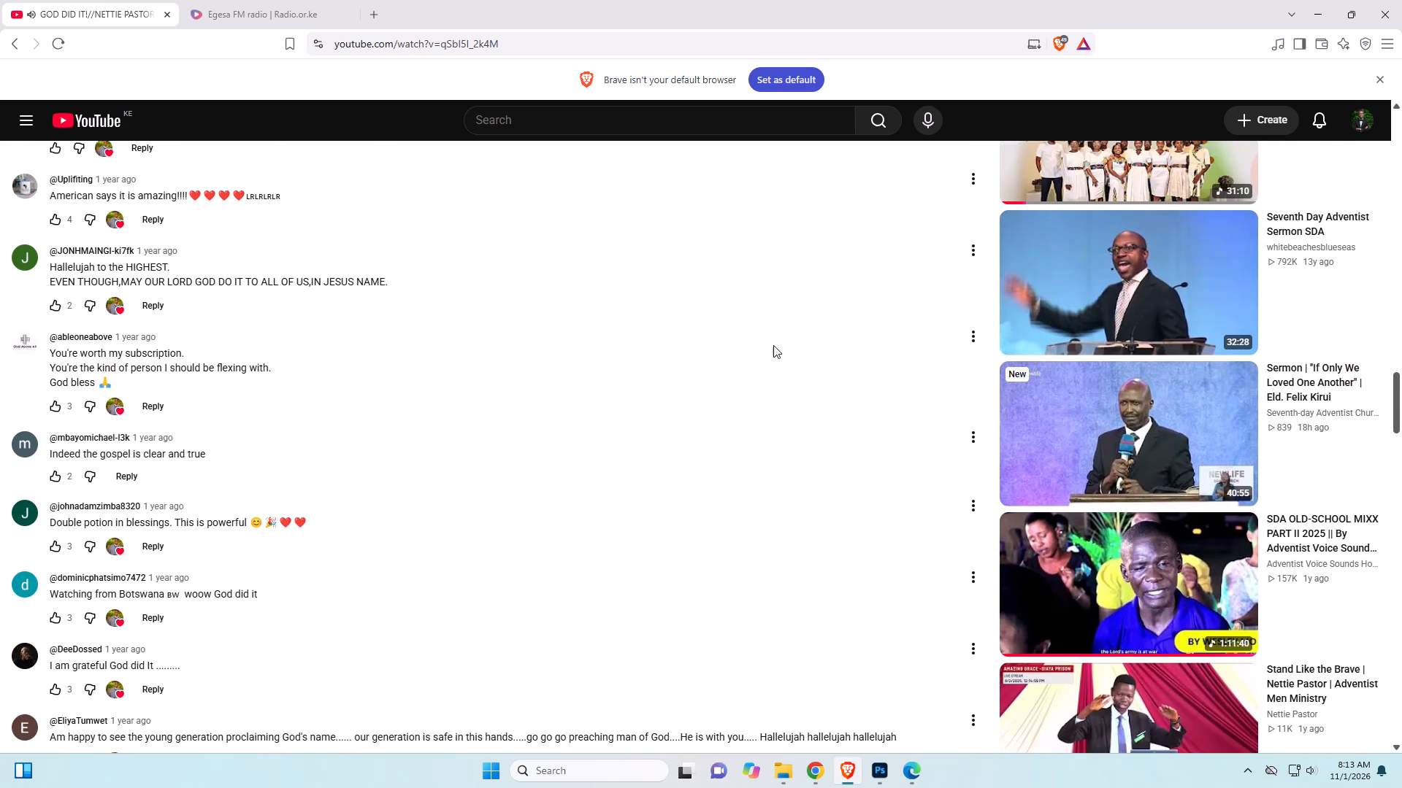
Search YouTube for "mokoro elizabeth latest" and play the video "The Hidden Connection Between Marriage And Heaven".
{"action": "left_click_drag", "start_coordinate": [530, 118], "coordinate": [451, 139]}
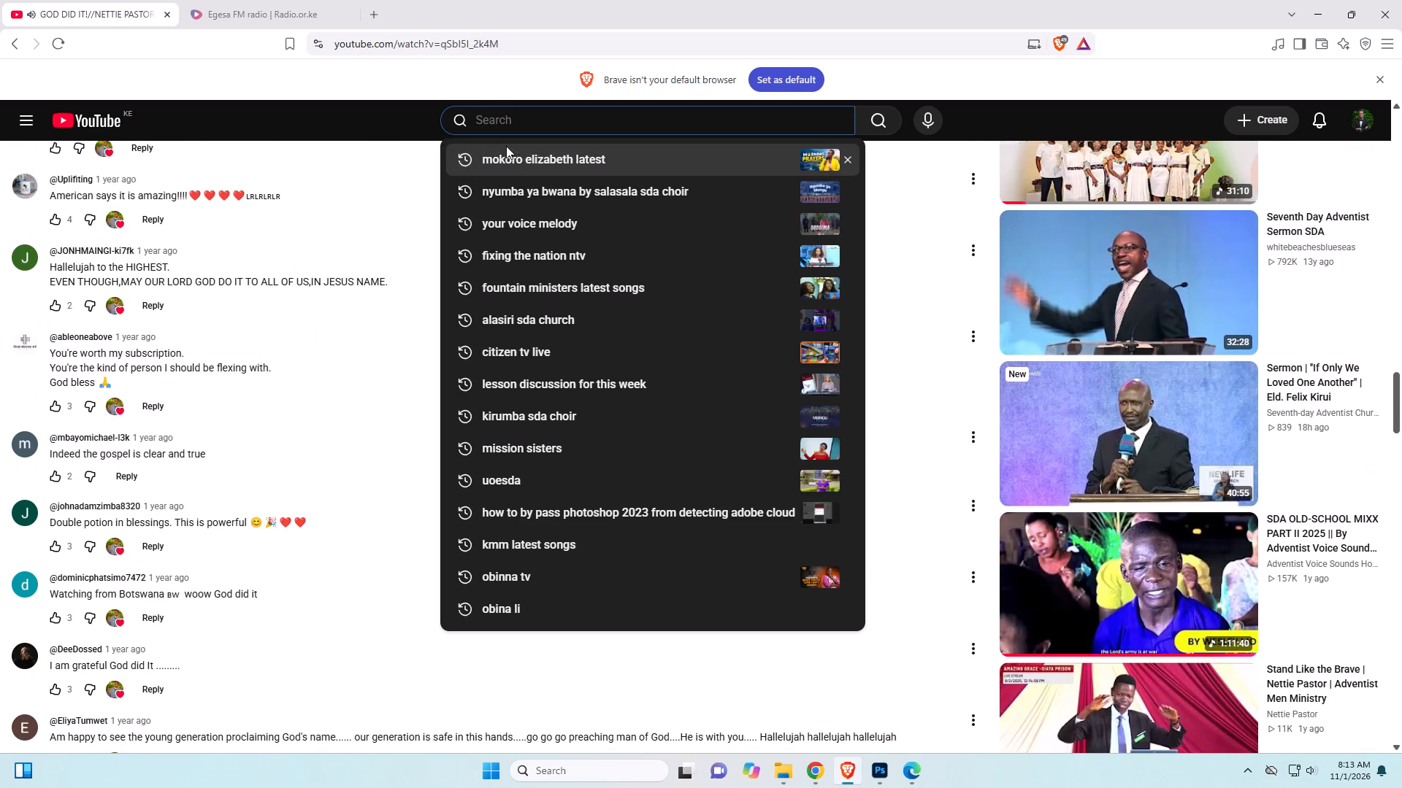
{"action": "left_click", "coordinate": [522, 165]}
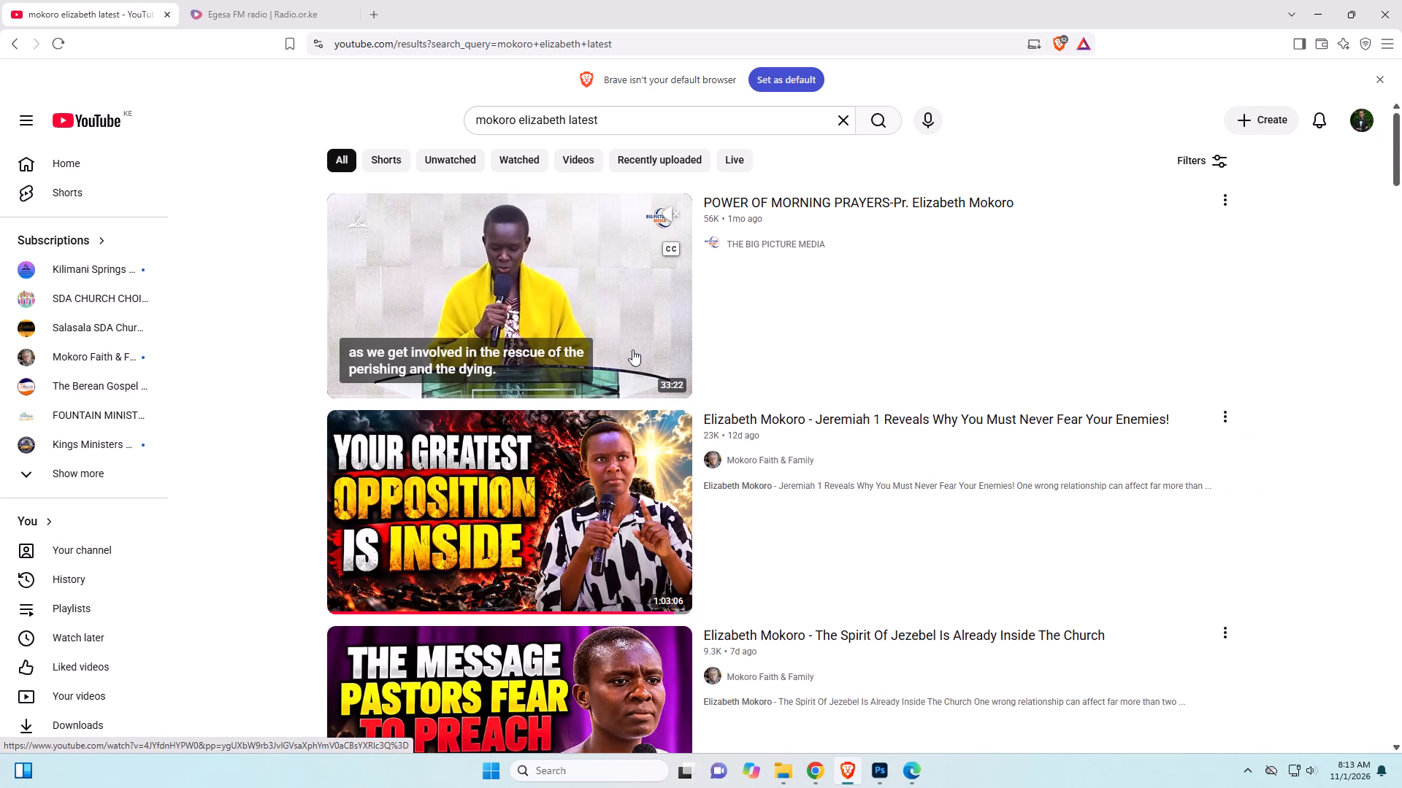
{"action": "scroll", "coordinate": [634, 349], "scroll_direction": "down", "scroll_amount": 2}
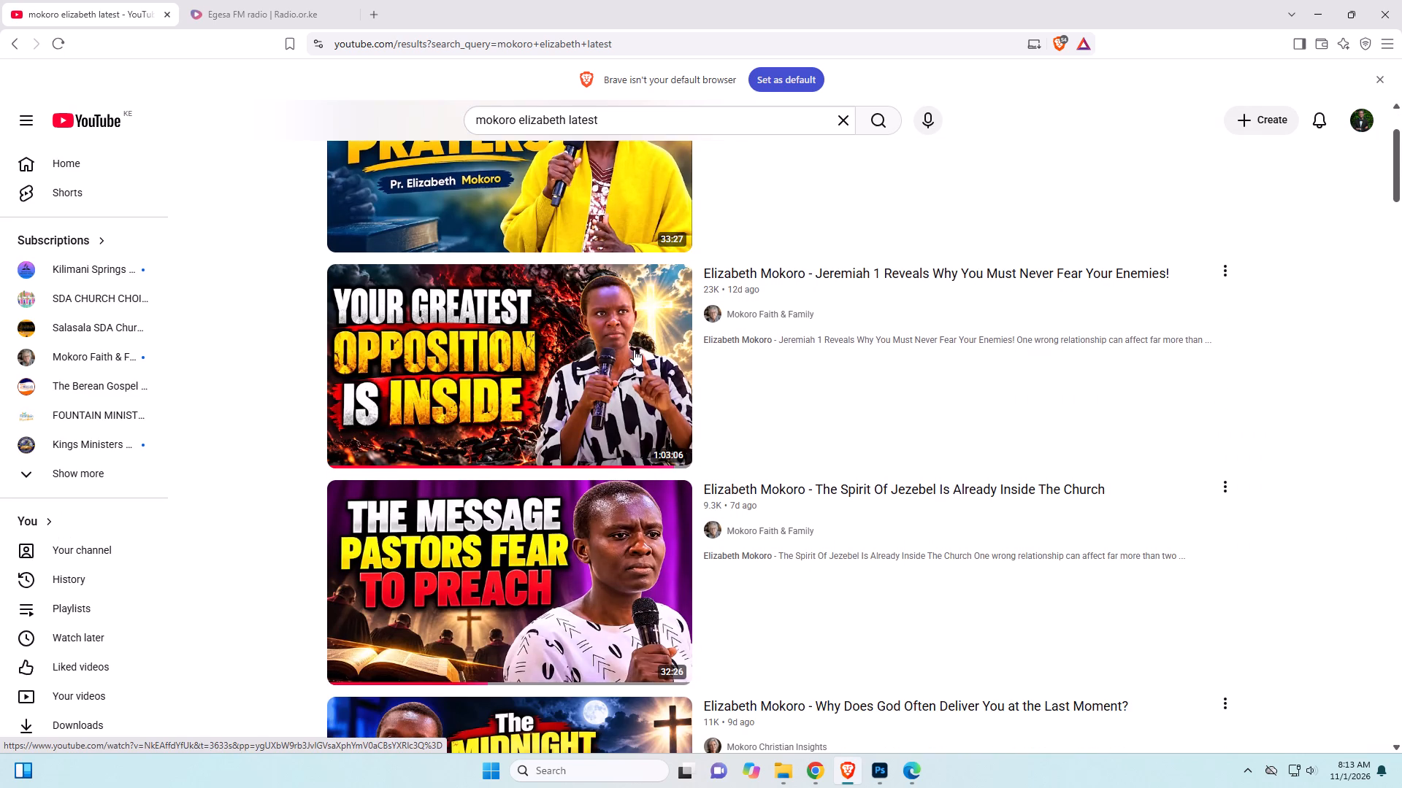
{"action": "scroll", "coordinate": [634, 349], "scroll_direction": "down", "scroll_amount": 3}
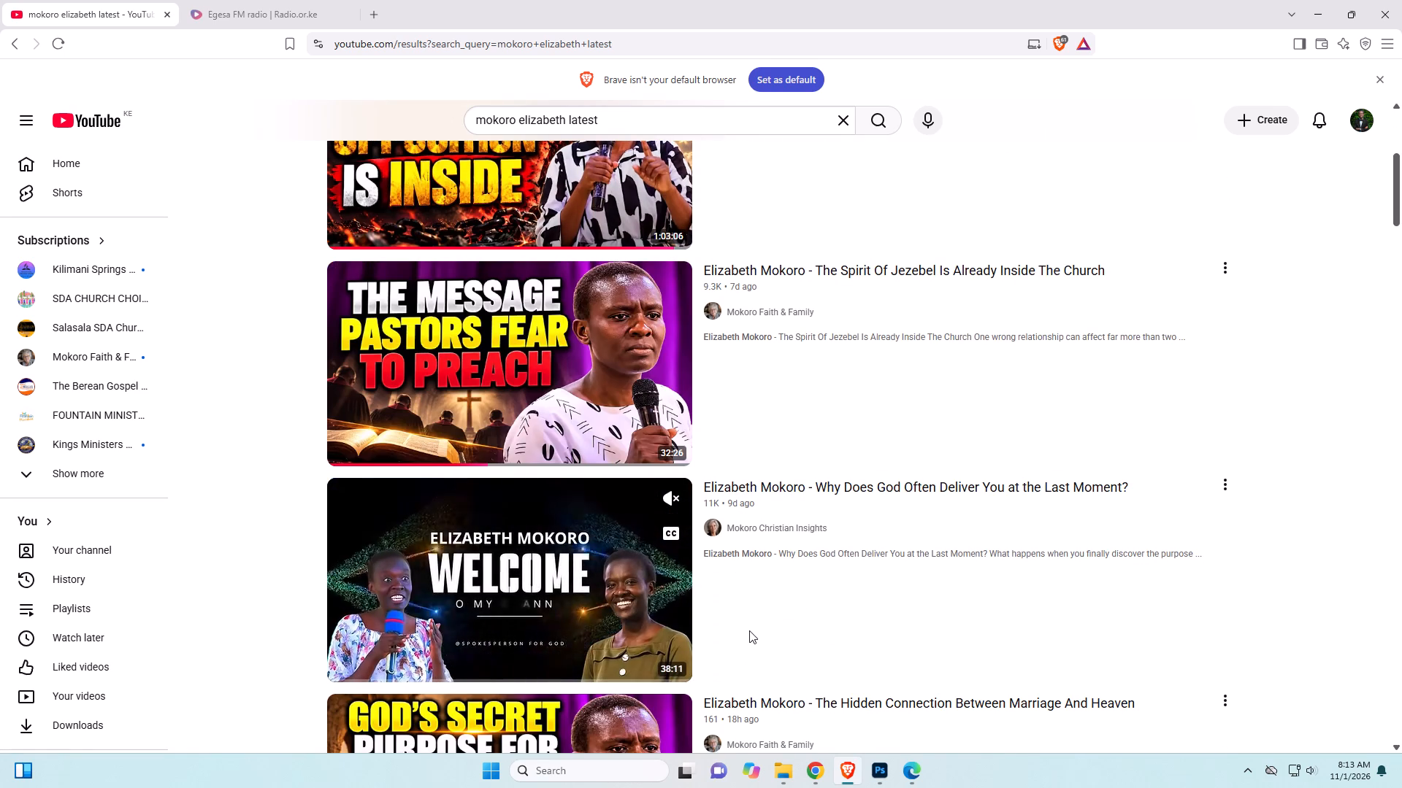
{"action": "scroll", "coordinate": [749, 630], "scroll_direction": "down", "scroll_amount": 2}
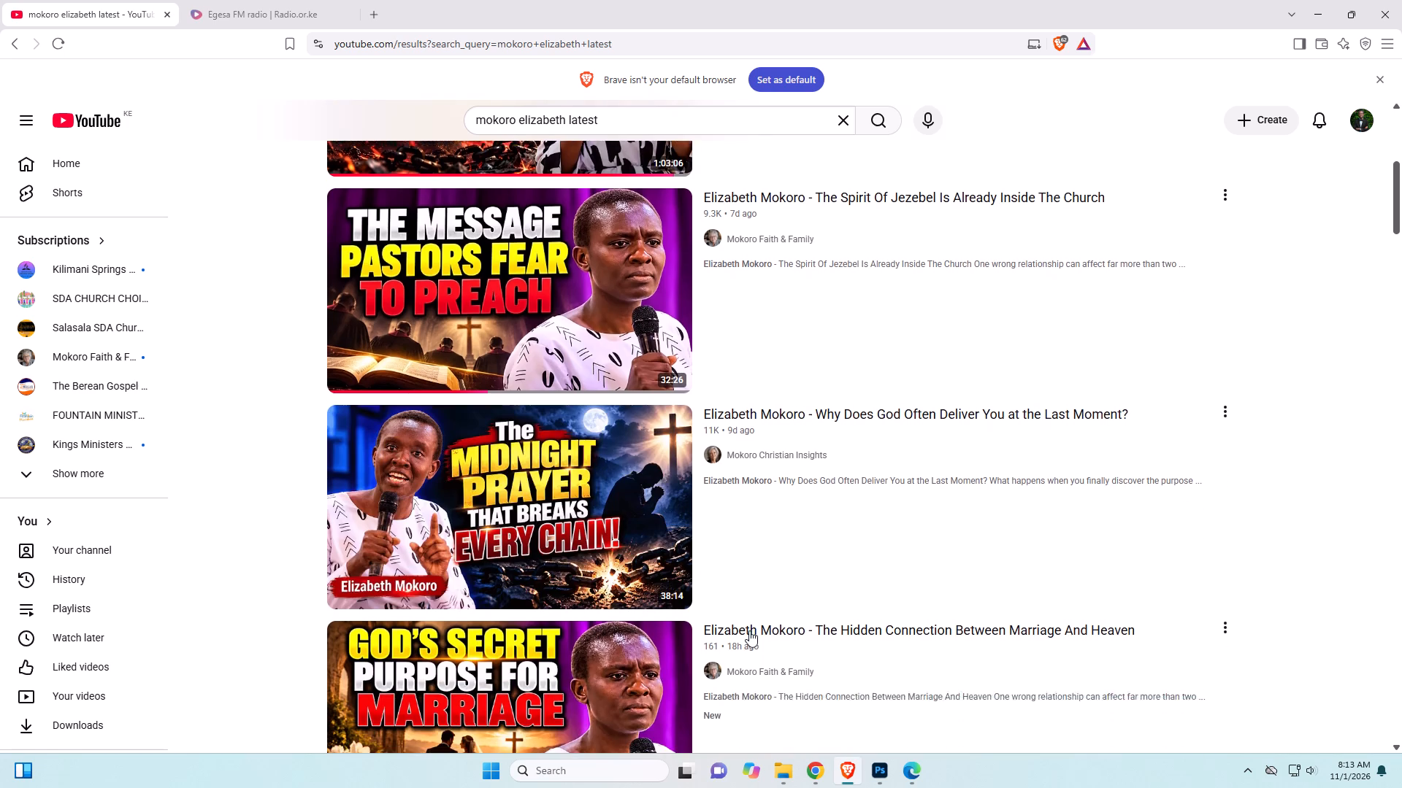
{"action": "scroll", "coordinate": [749, 630], "scroll_direction": "down", "scroll_amount": 1}
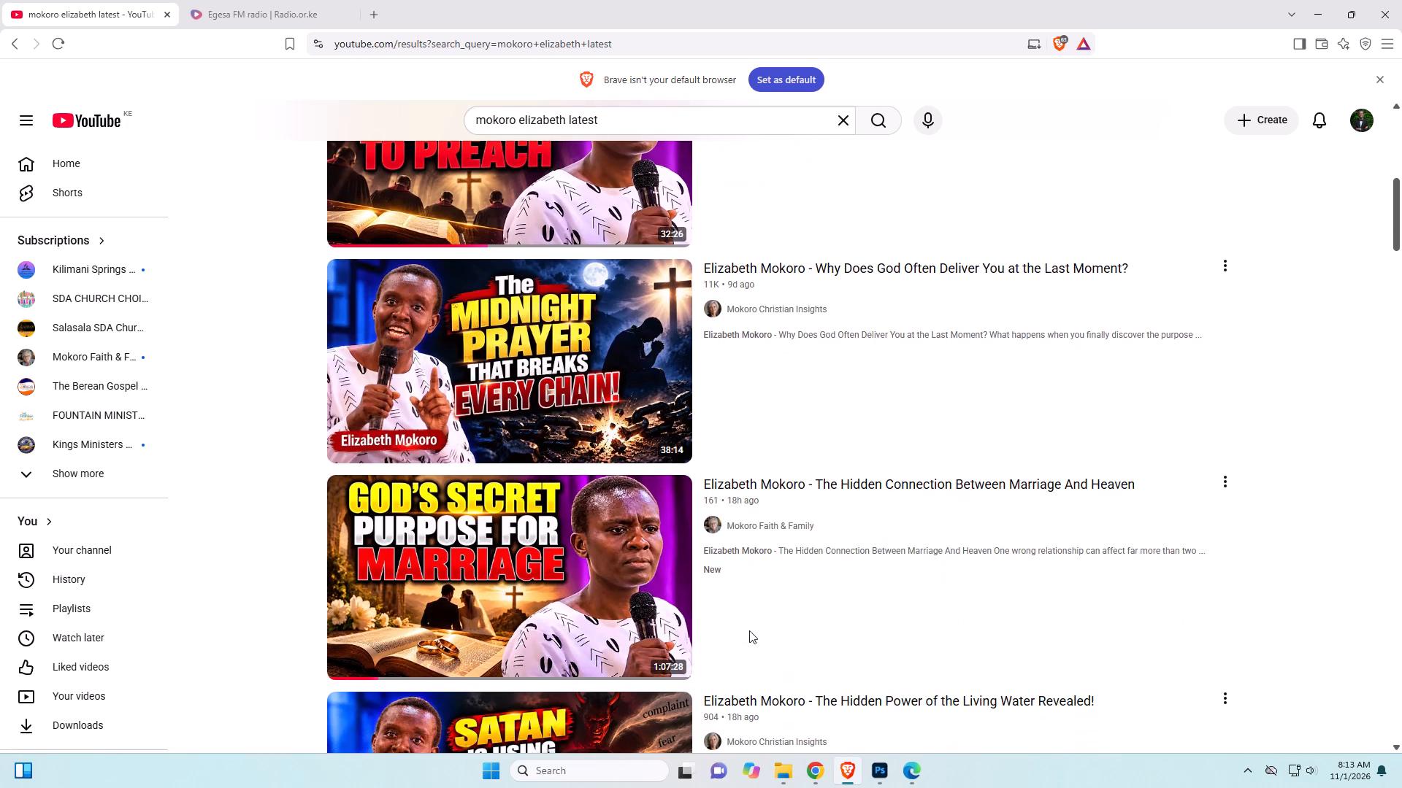
{"action": "scroll", "coordinate": [749, 630], "scroll_direction": "down", "scroll_amount": 1}
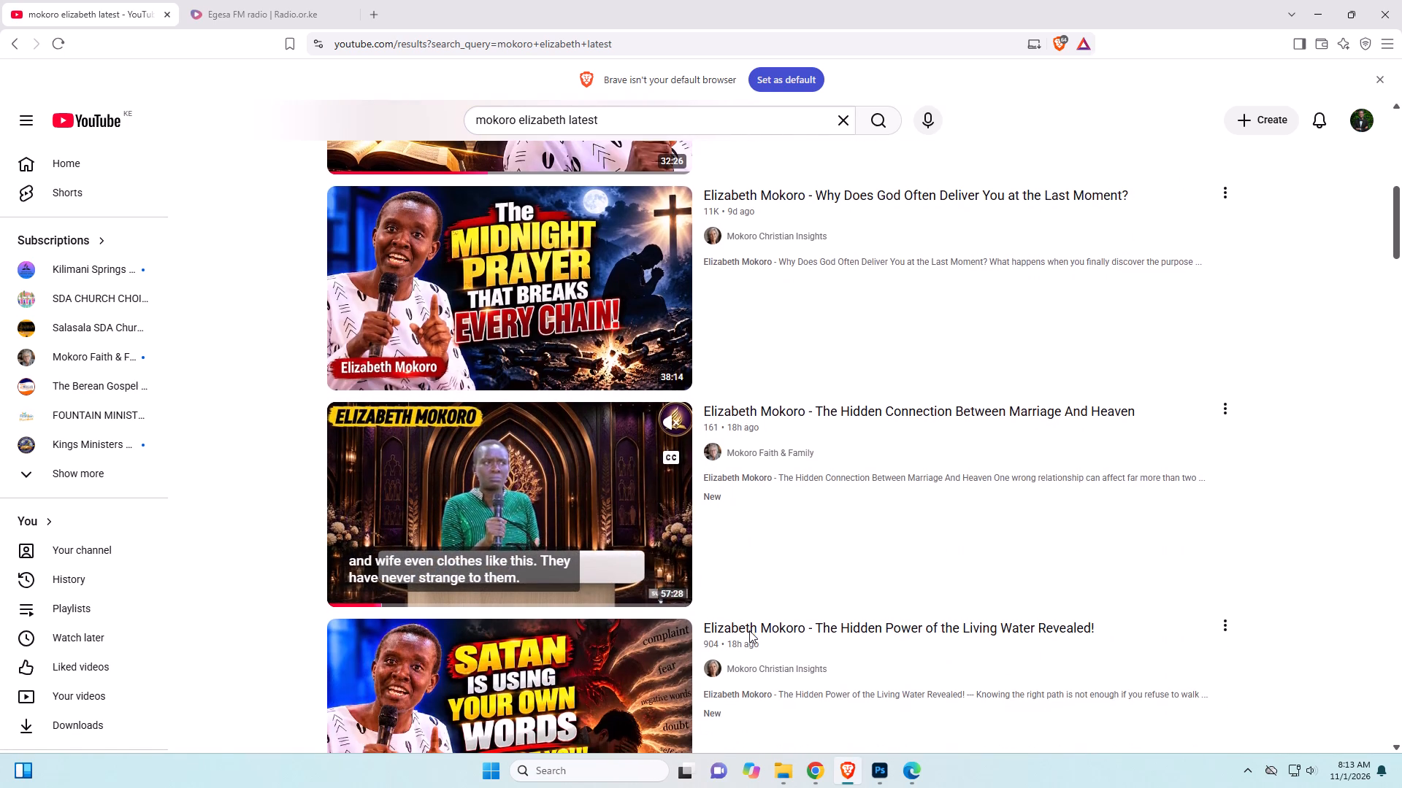
{"action": "left_click", "coordinate": [581, 518]}
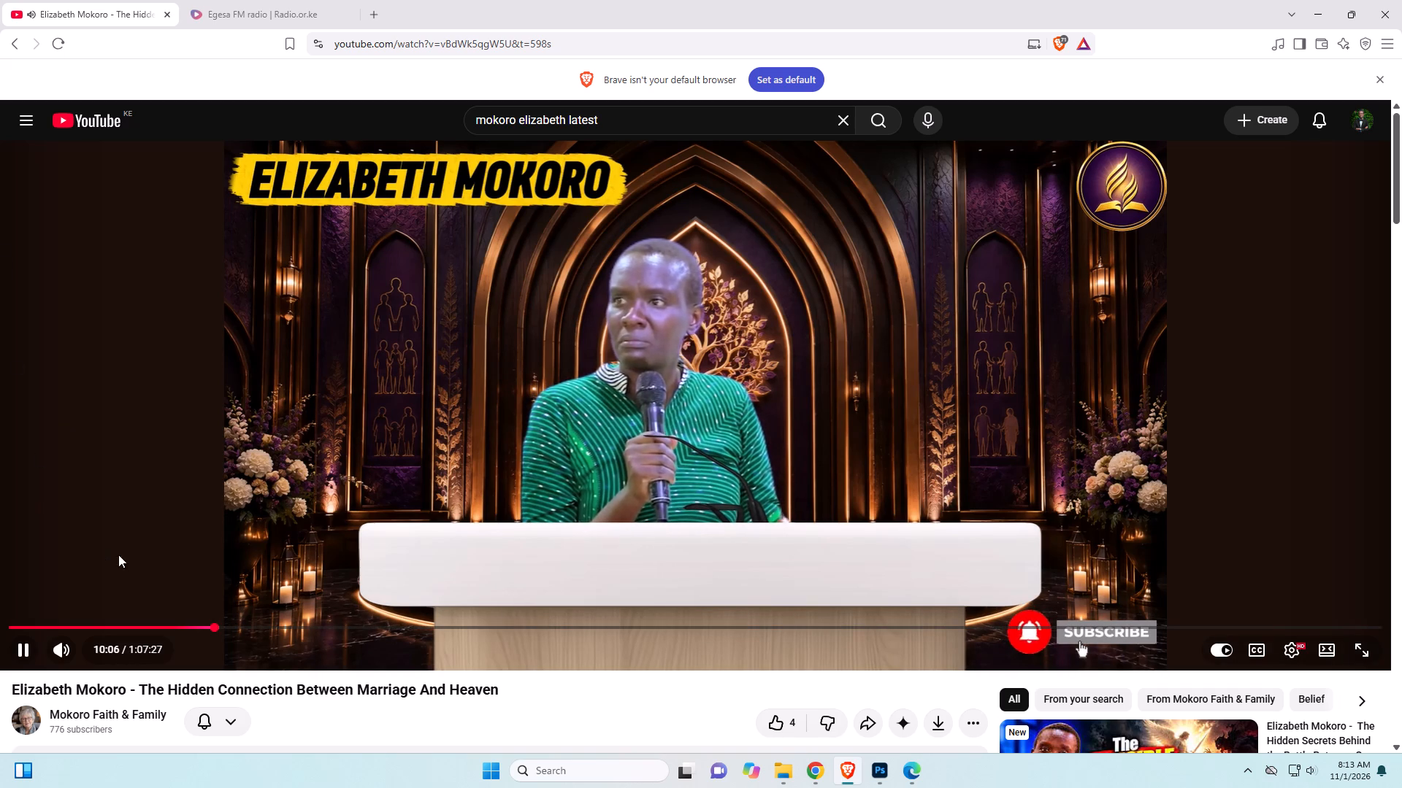
Rewind the playing video to about 2:58.
{"action": "left_click", "coordinate": [104, 630]}
{"action": "left_click", "coordinate": [104, 629]}
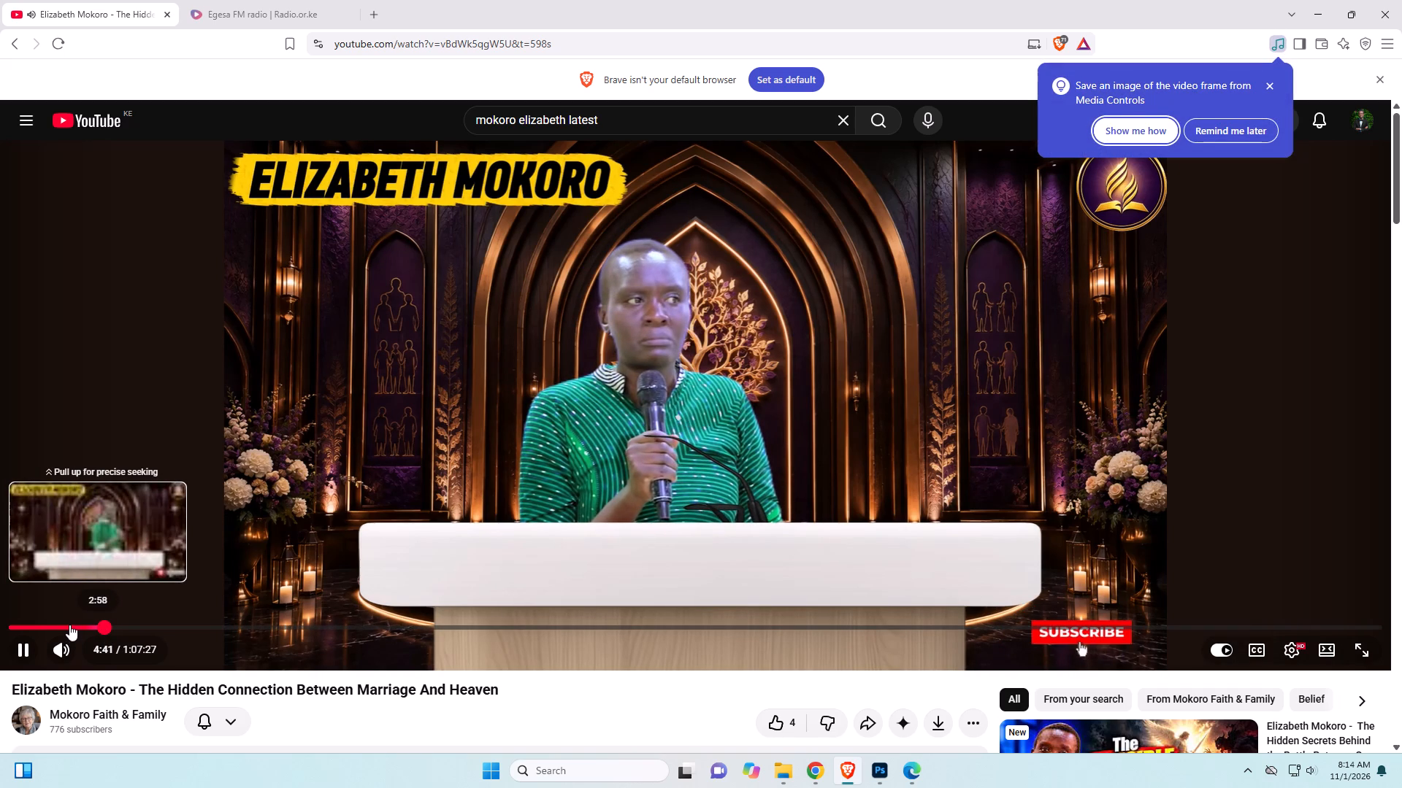
{"action": "left_click", "coordinate": [69, 625]}
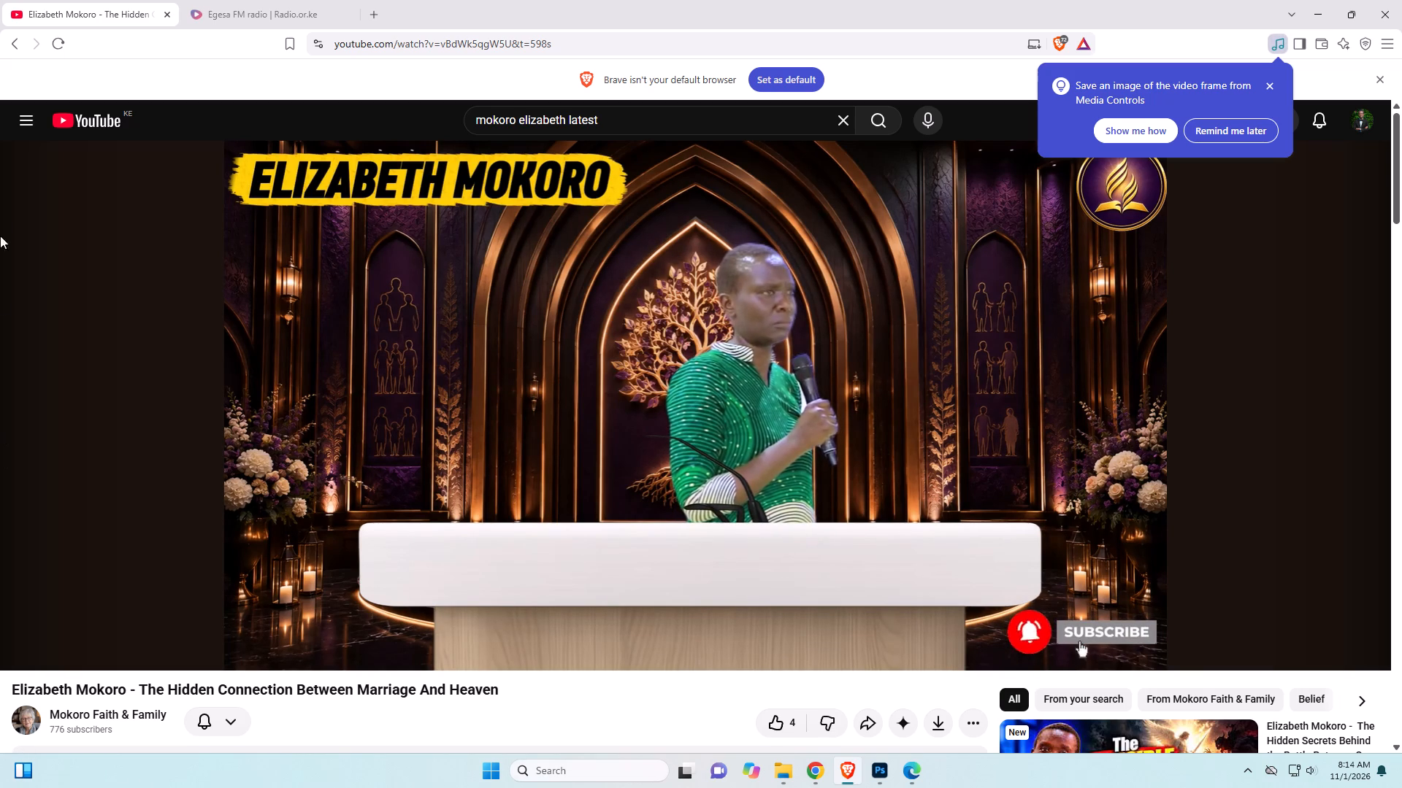
Switch back to Photoshop and save the Barno back.psd document.
{"action": "left_click", "coordinate": [881, 771]}
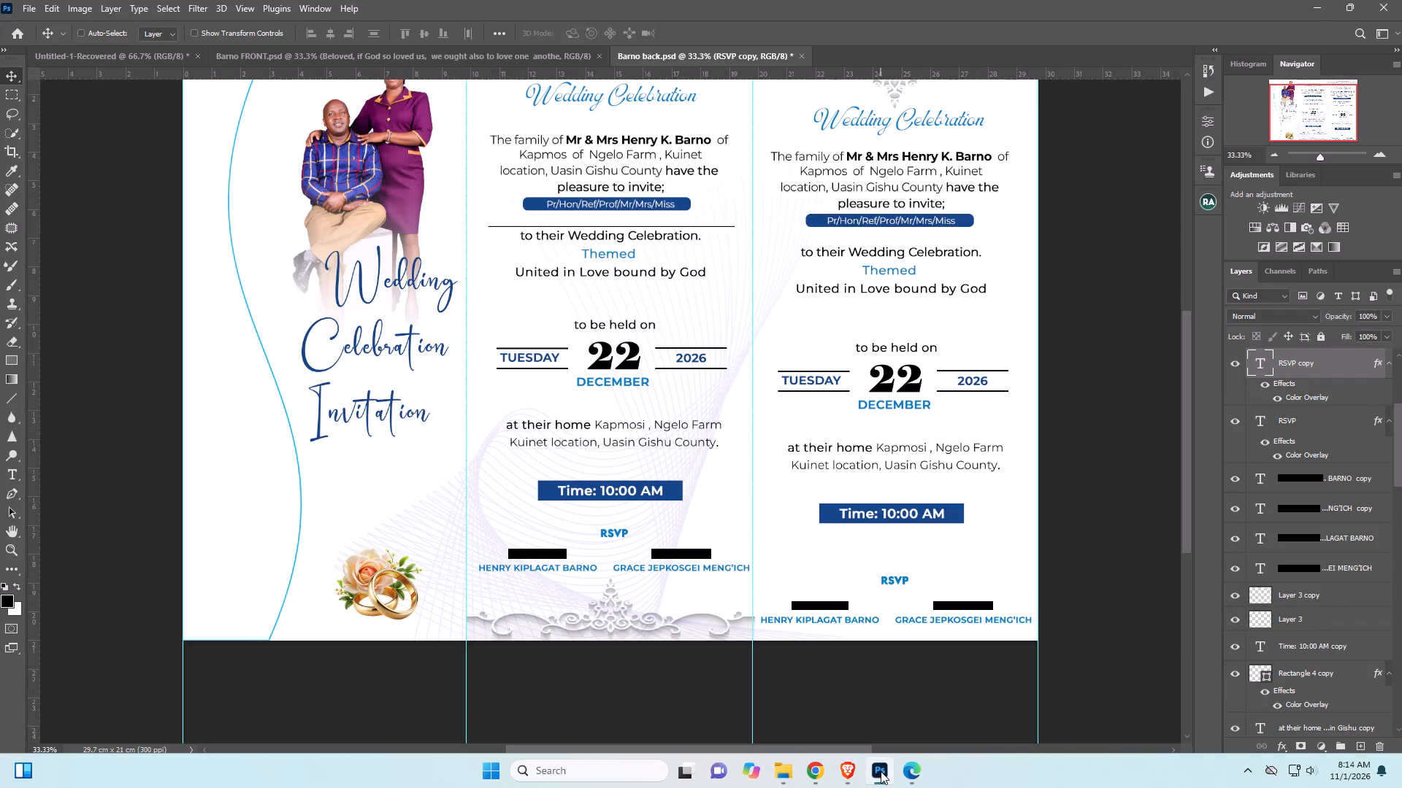
{"action": "key", "text": "ctrl+s"}
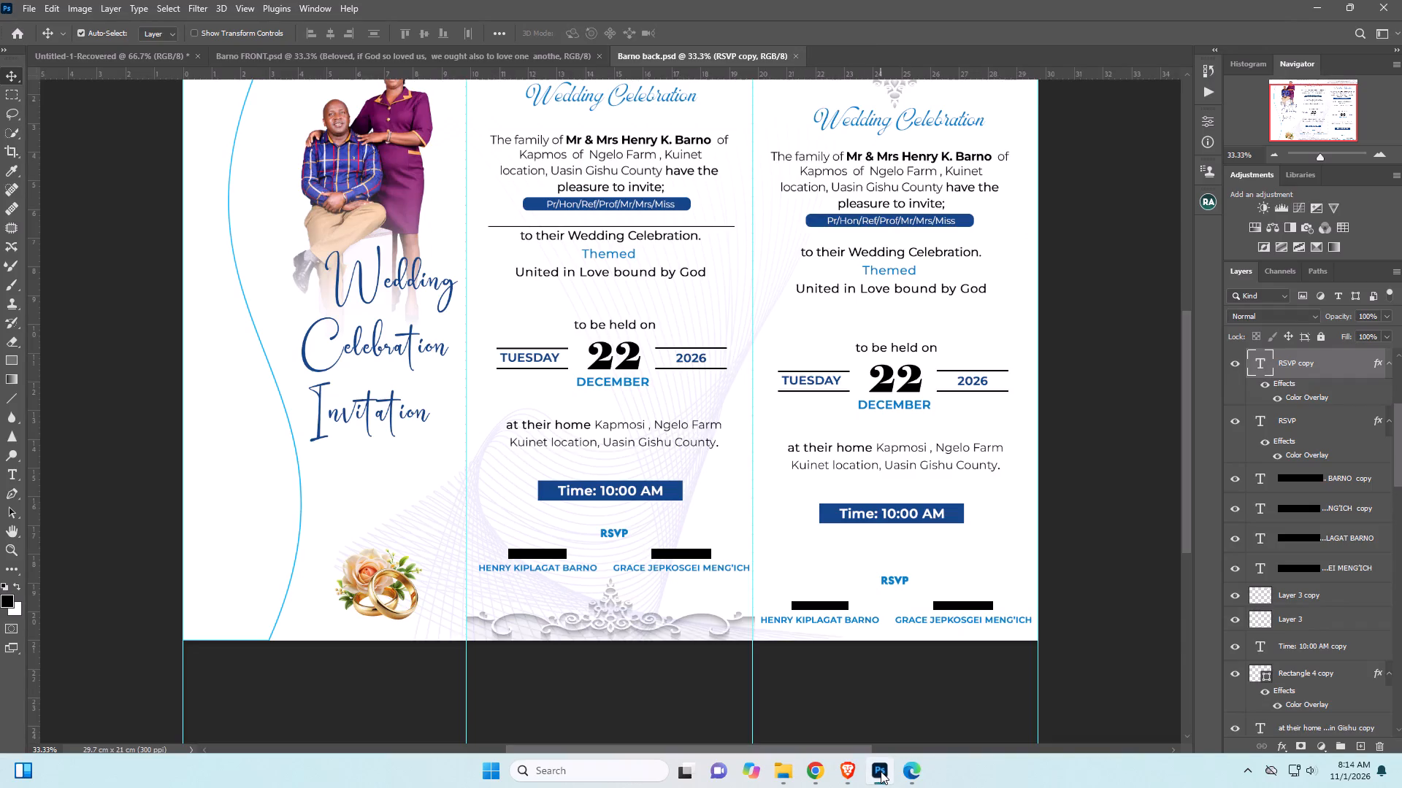
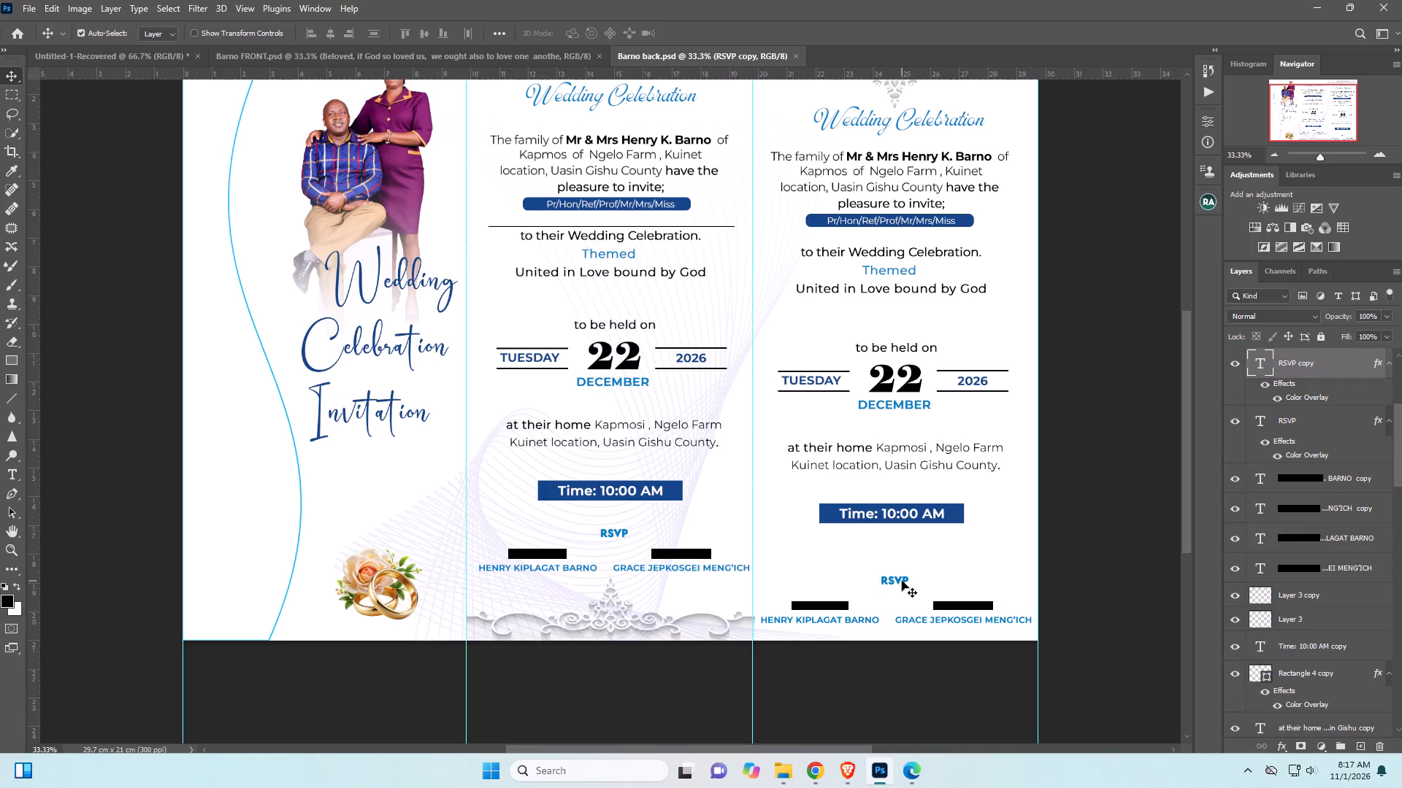
Move the third panel's RSVP heading up, closer to the Time: 10:00 AM banner.
{"action": "left_click_drag", "start_coordinate": [903, 580], "coordinate": [903, 569]}
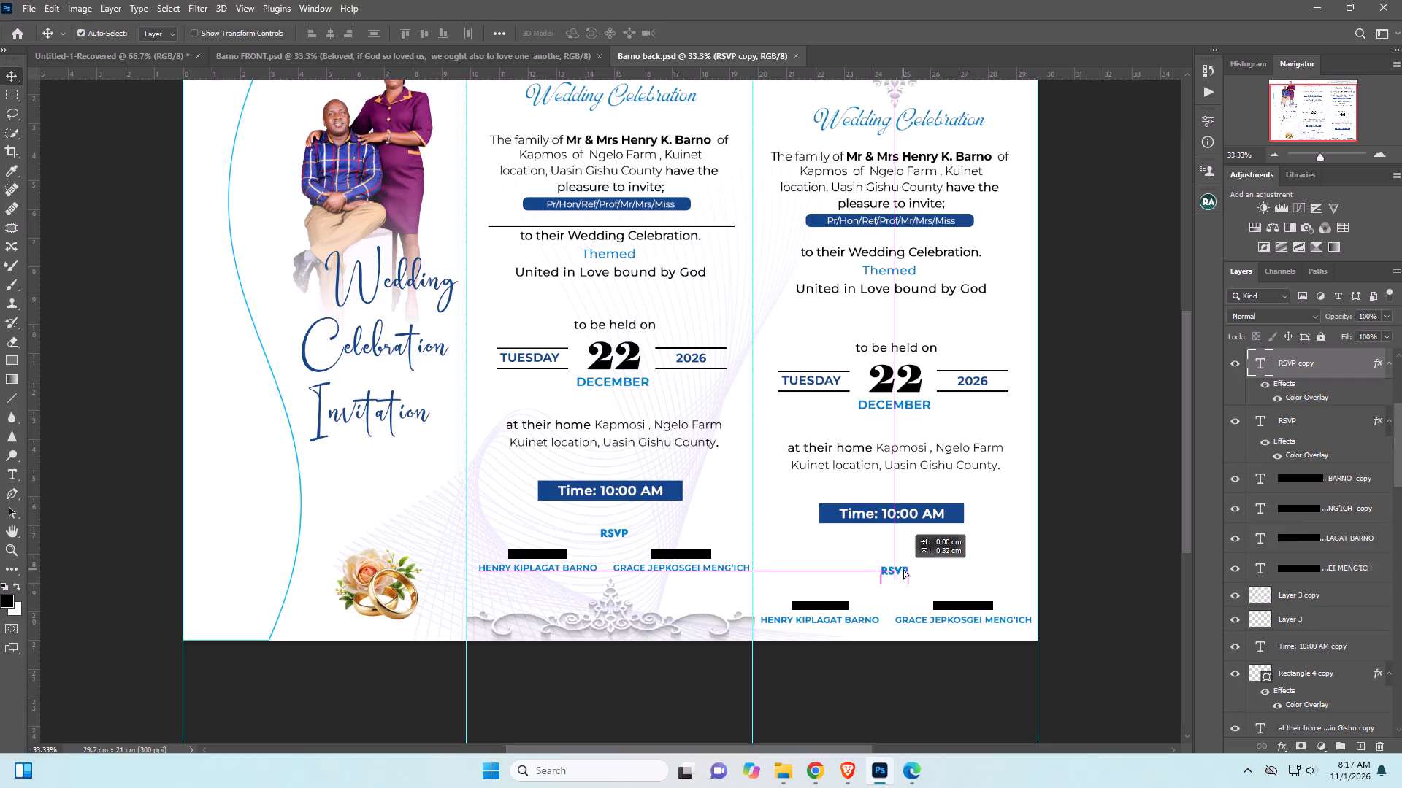
{"action": "left_click_drag", "start_coordinate": [903, 569], "coordinate": [903, 568]}
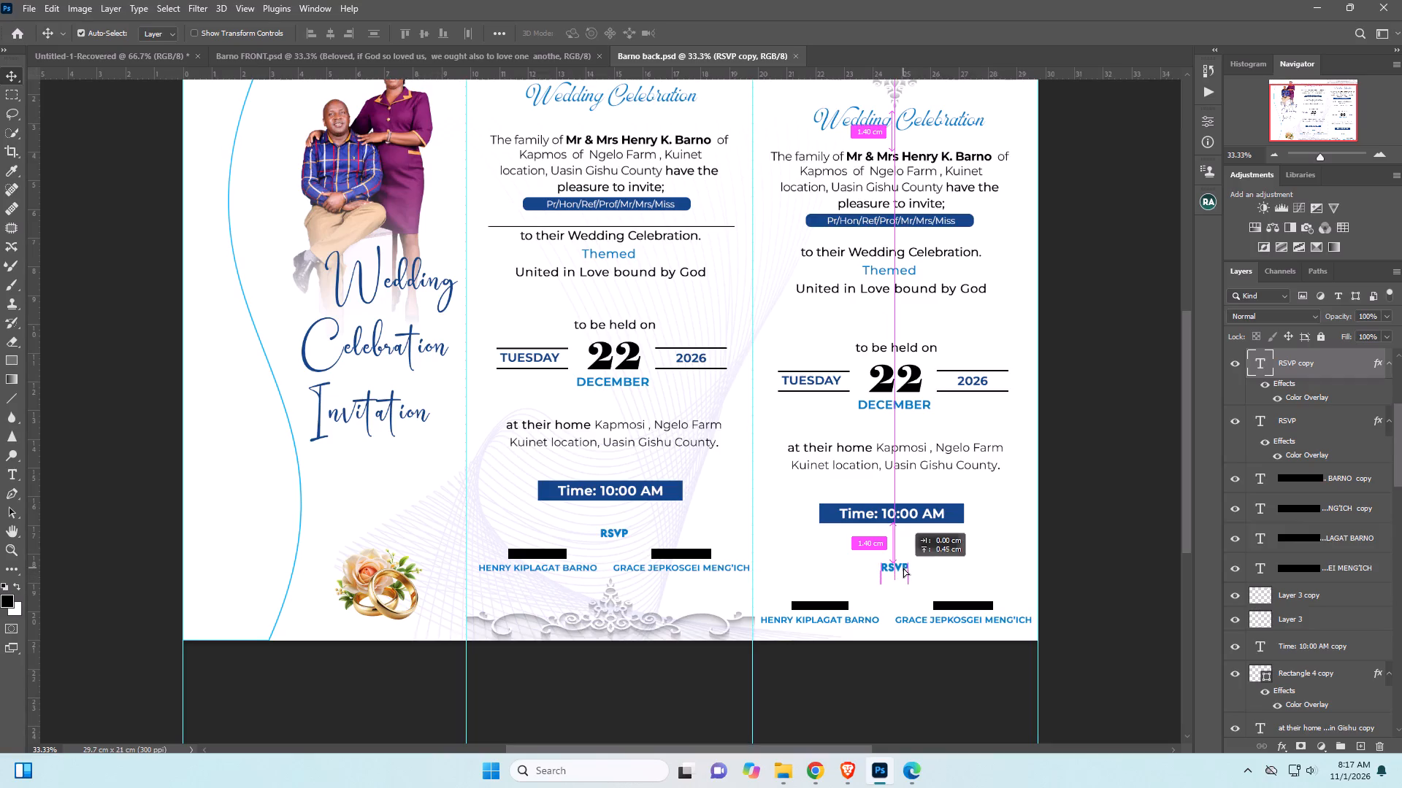
{"action": "left_click_drag", "start_coordinate": [903, 568], "coordinate": [904, 560]}
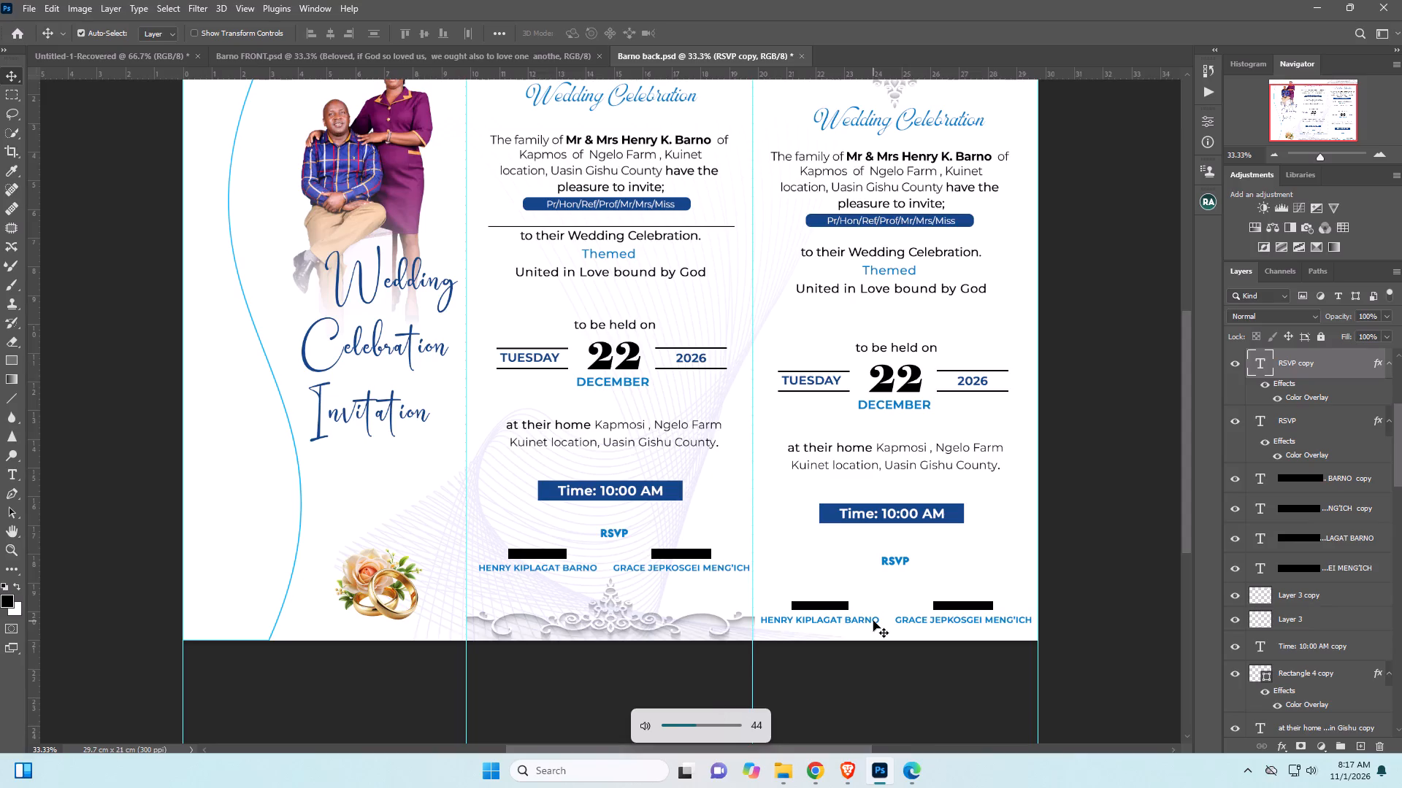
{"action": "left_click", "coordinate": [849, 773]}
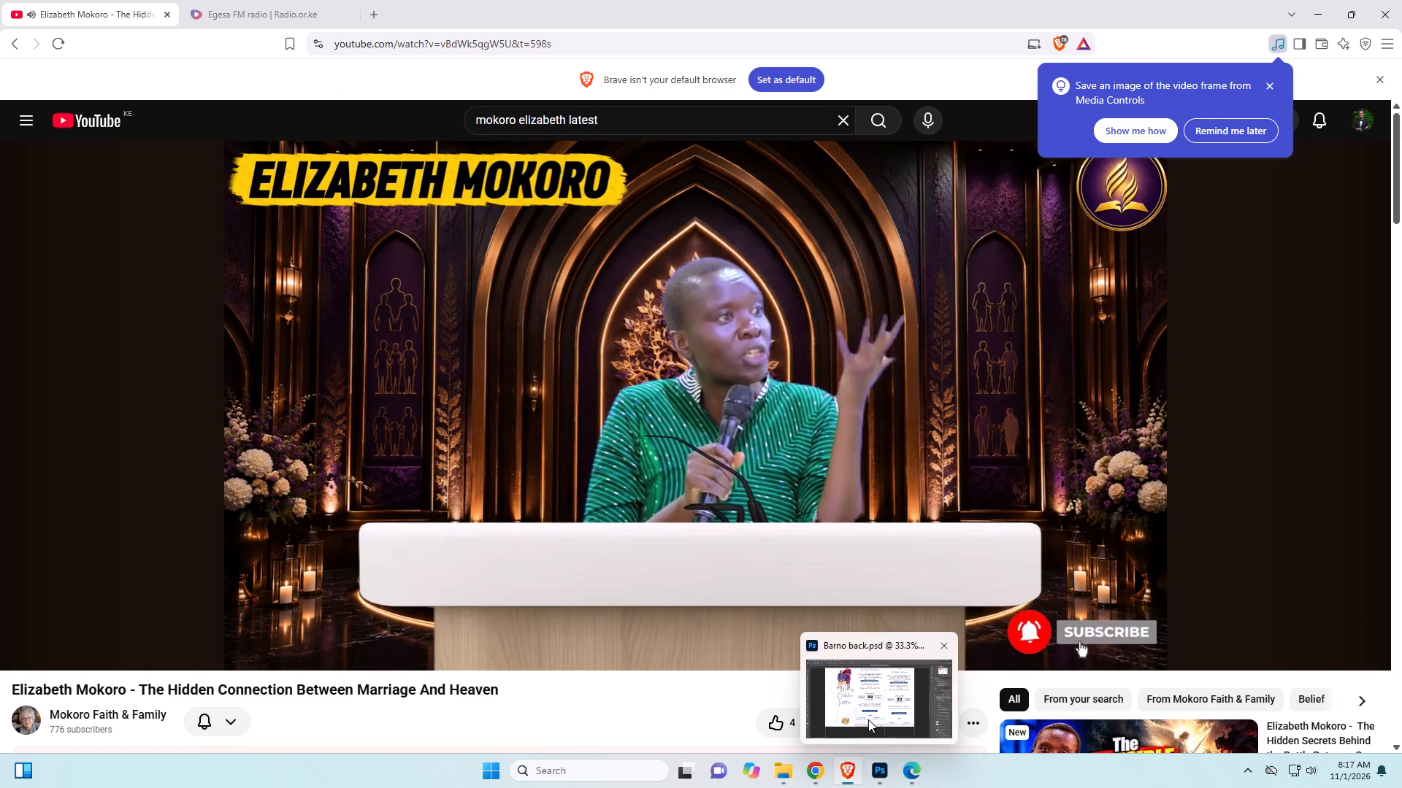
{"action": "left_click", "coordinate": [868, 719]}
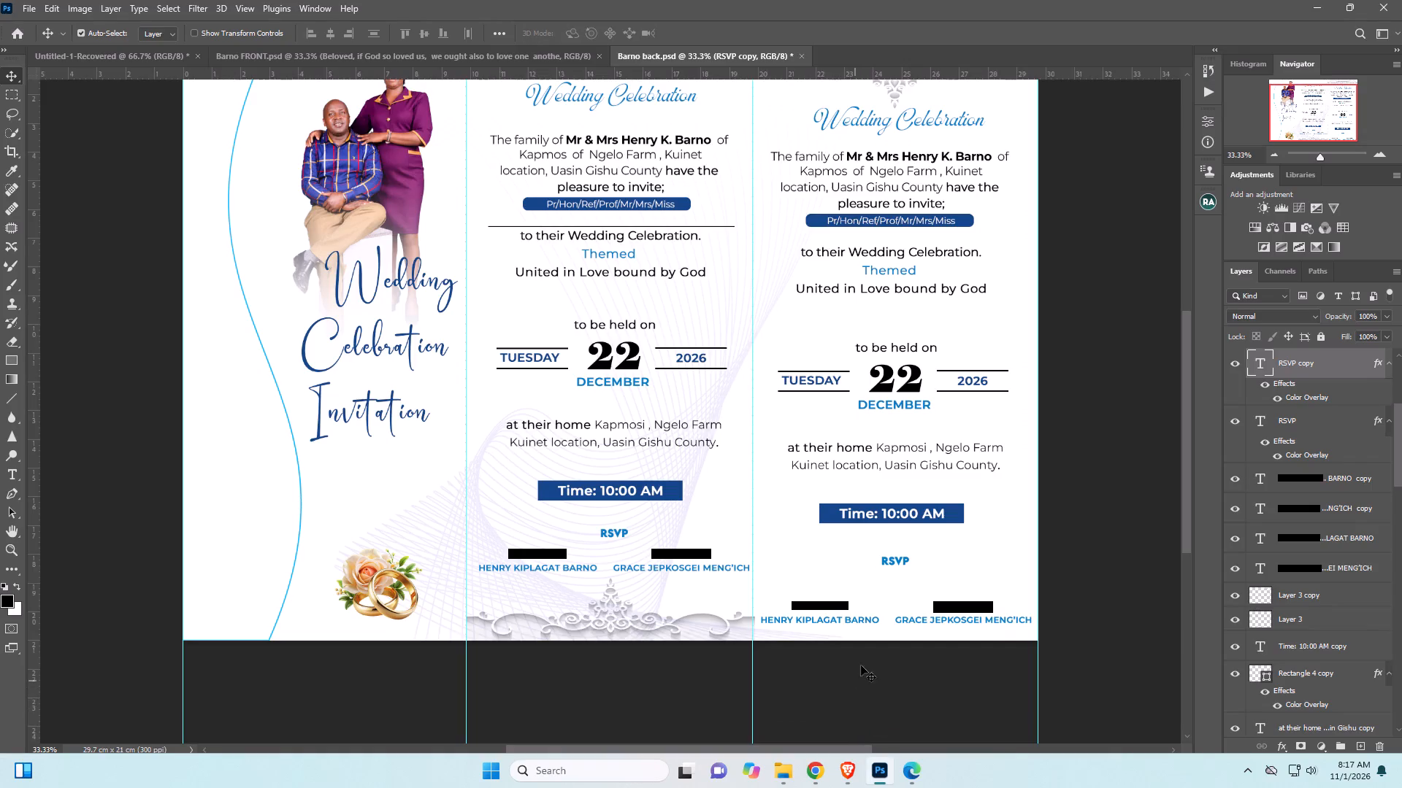
Move the third panel's two RSVP contact blocks up so they sit level with each other just below the RSVP heading.
{"action": "left_click", "coordinate": [870, 619]}
{"action": "left_click_drag", "start_coordinate": [870, 619], "coordinate": [869, 595]}
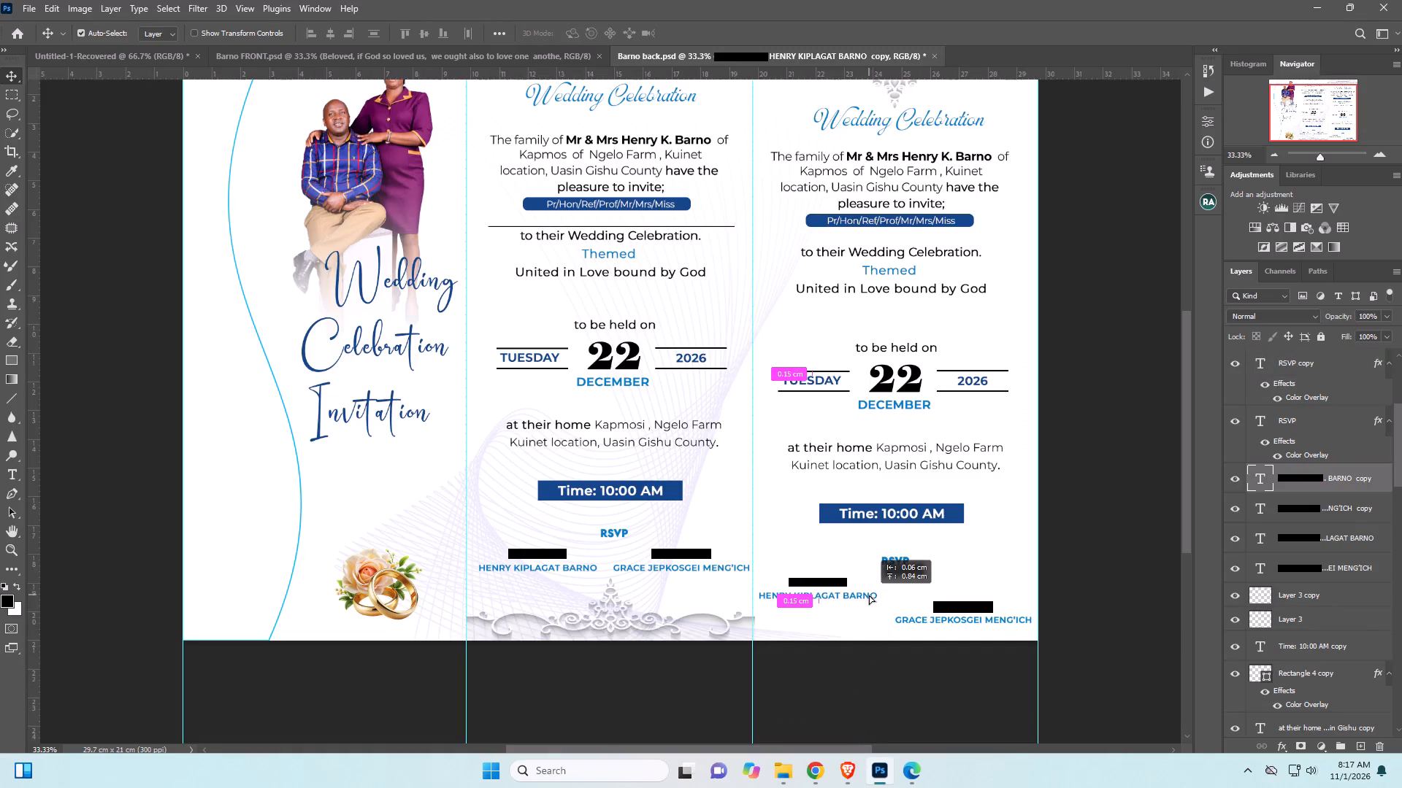
{"action": "left_click_drag", "start_coordinate": [869, 595], "coordinate": [869, 588]}
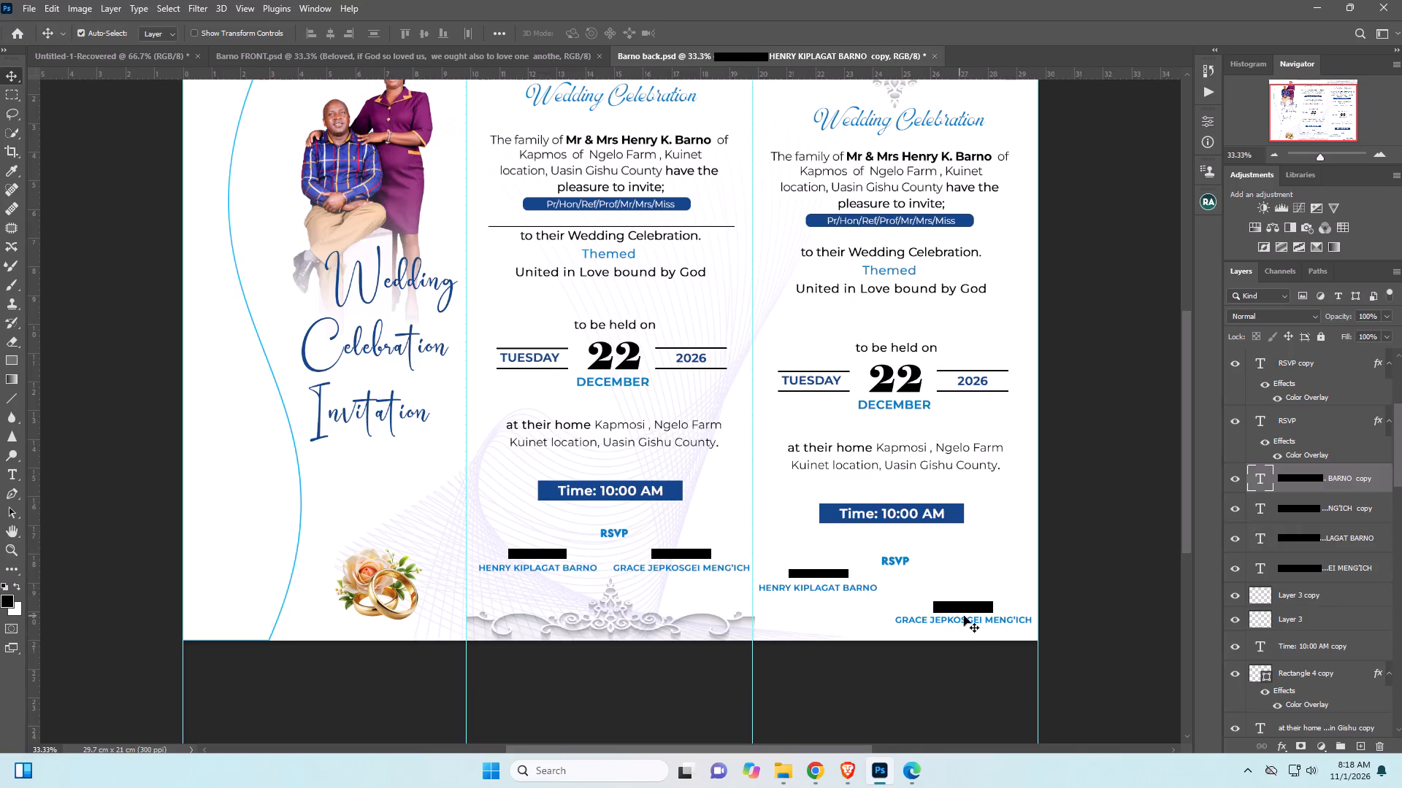
{"action": "left_click_drag", "start_coordinate": [969, 622], "coordinate": [968, 605]}
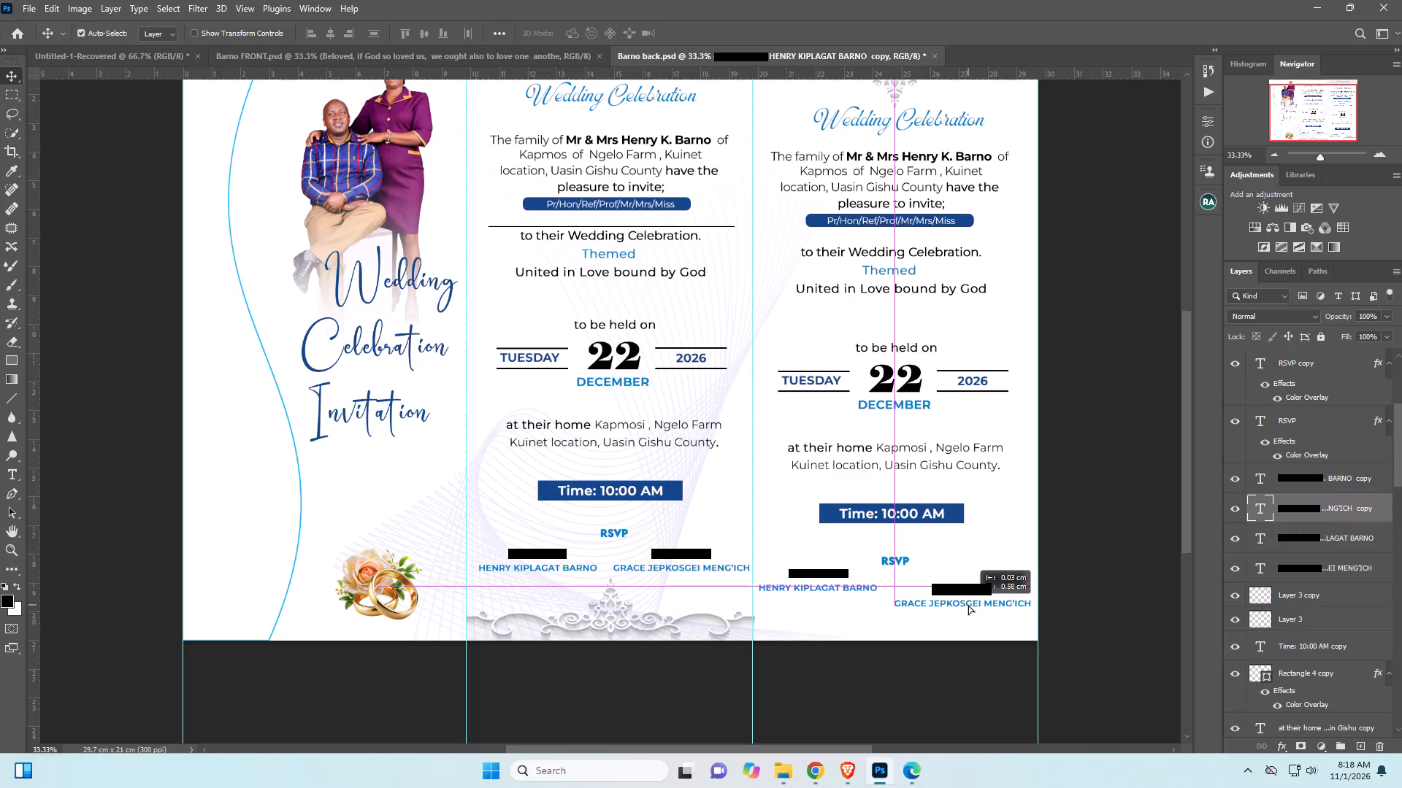
{"action": "left_click_drag", "start_coordinate": [968, 605], "coordinate": [971, 590]}
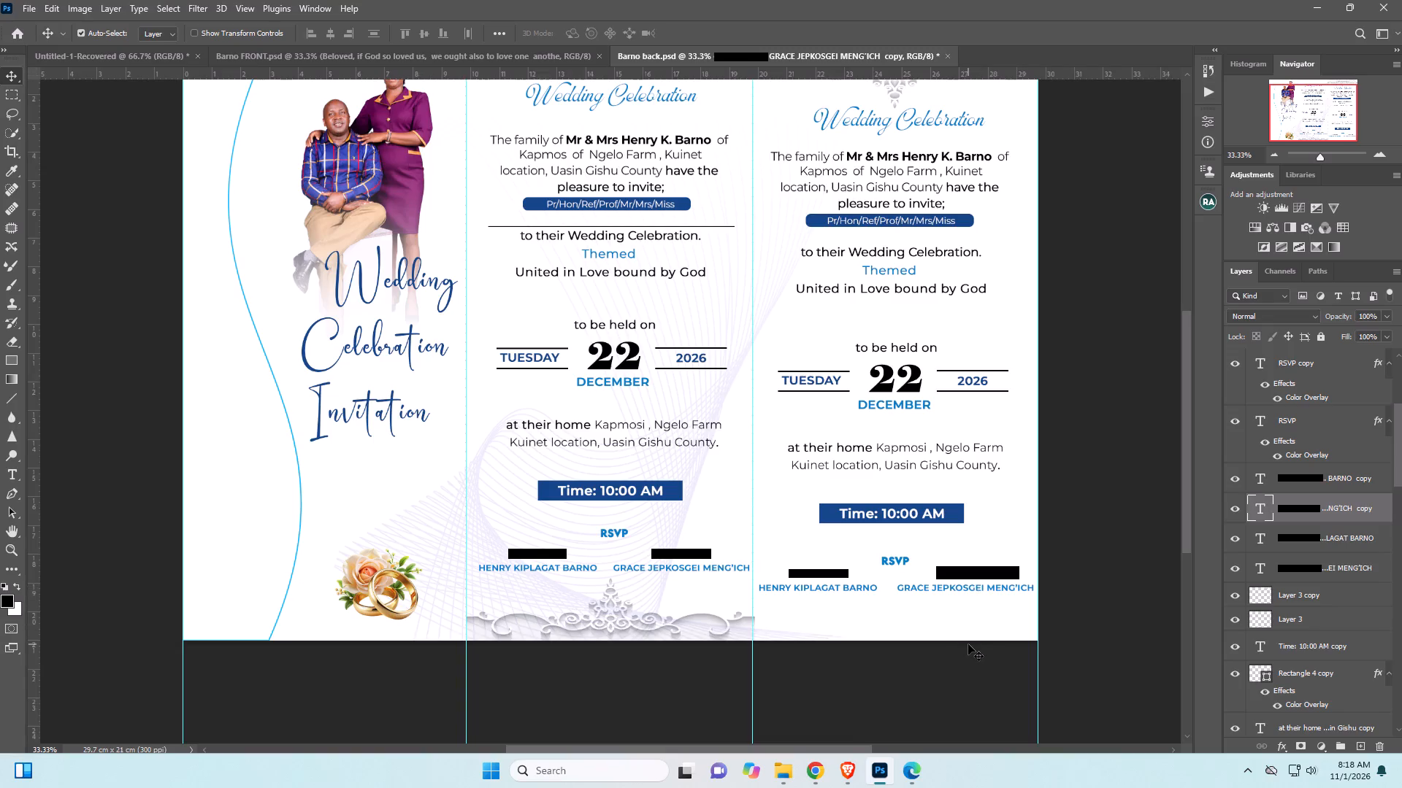
Nudge the third panel's RSVP heading up slightly so it sits clear above the two contact blocks.
{"action": "left_click", "coordinate": [885, 560]}
{"action": "key", "text": "Up"}
{"action": "key", "text": "Up"}
{"action": "key", "text": "Up"}
{"action": "key", "text": "Up"}
{"action": "key", "text": "Up"}
{"action": "key", "text": "Up"}
{"action": "key", "text": "Up"}
{"action": "key", "text": "Up"}
{"action": "key", "text": "Up"}
{"action": "key", "text": "Up"}
{"action": "key", "text": "Up"}
{"action": "key", "text": "Up"}
{"action": "key", "text": "Up"}
{"action": "key", "text": "Up"}
{"action": "key", "text": "Up"}
{"action": "key", "text": "Up"}
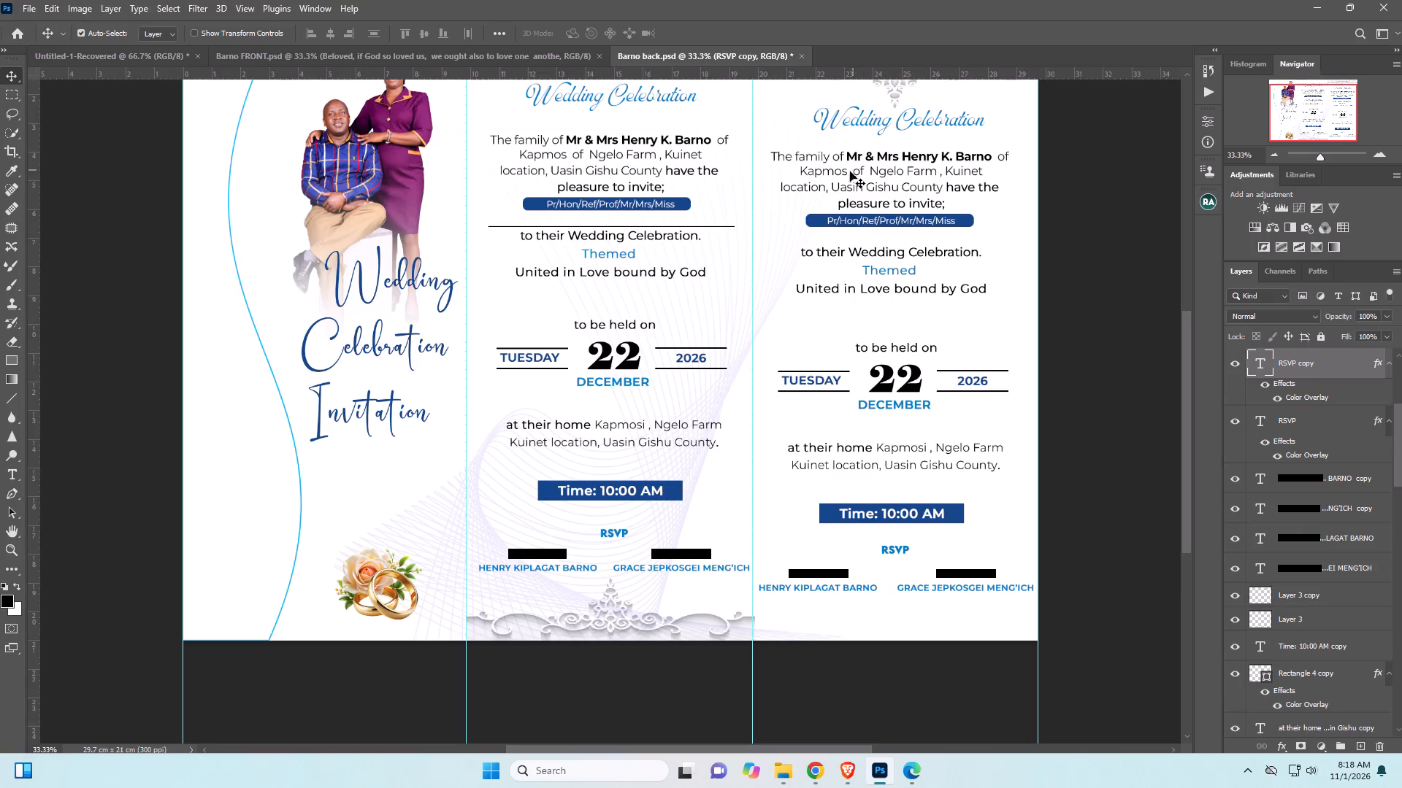
Duplicate the third panel's Wedding Celebration heading and place the copy centred below the RSVP contacts at the panel's bottom edge.
{"action": "left_click", "coordinate": [824, 124]}
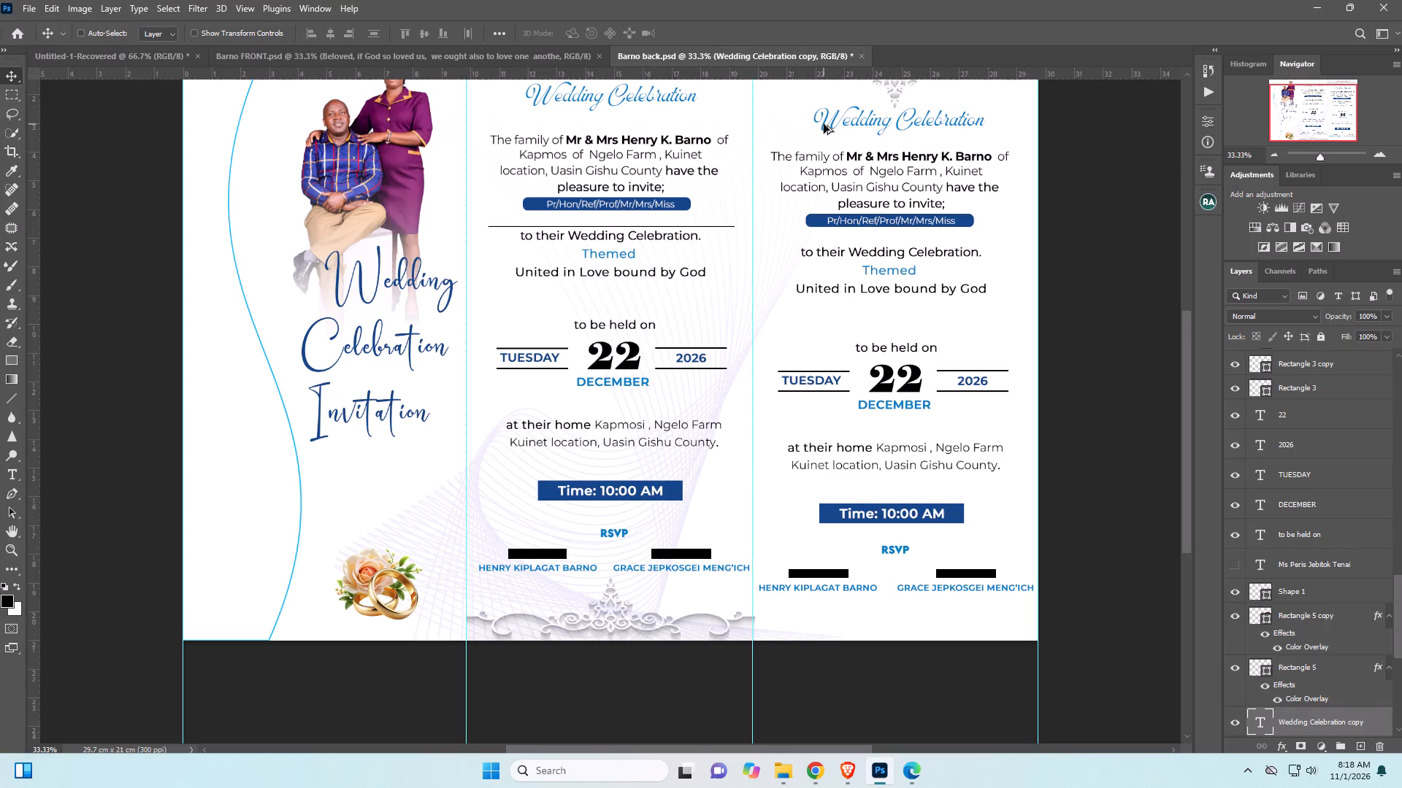
{"action": "left_click_drag", "start_coordinate": [824, 124], "coordinate": [824, 194], "text": "ctrl+alt"}
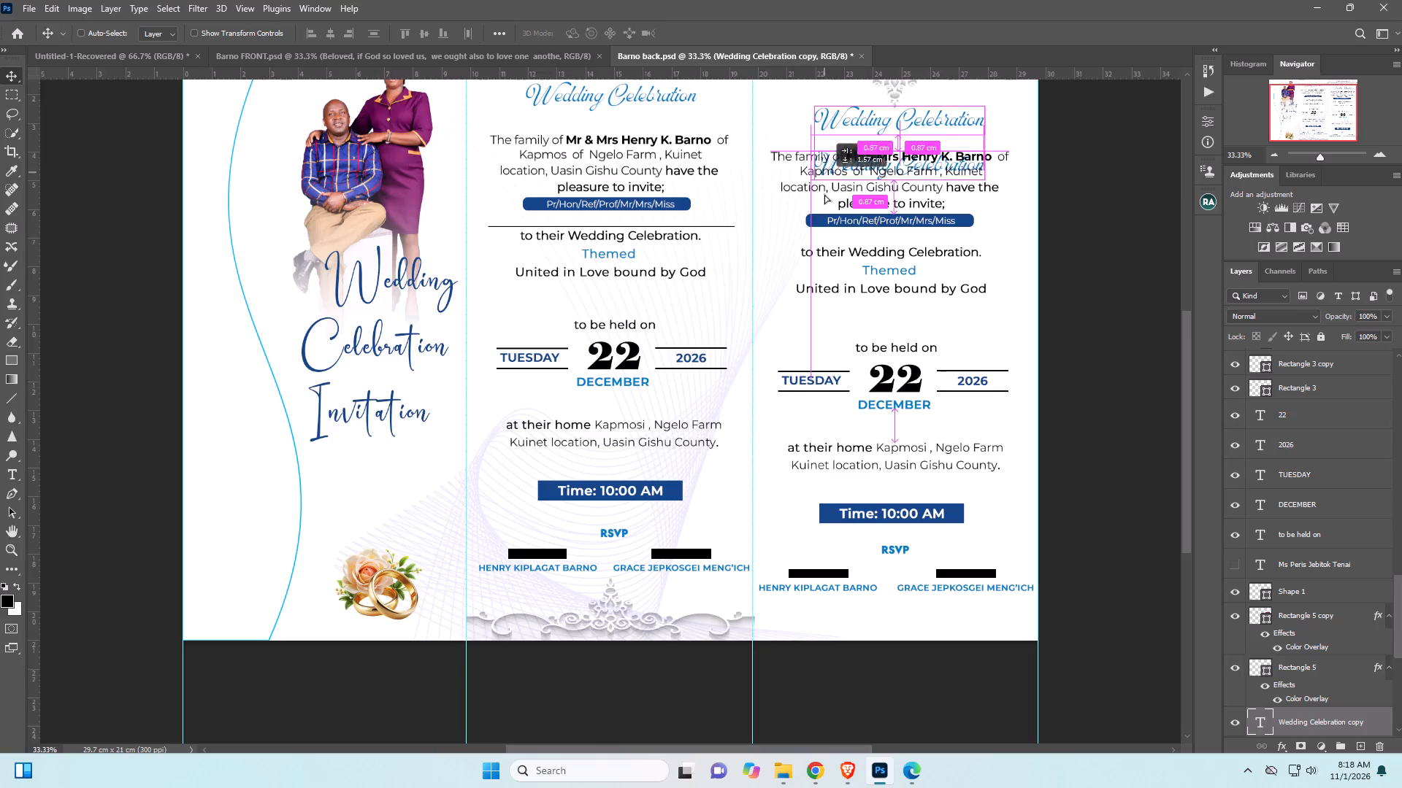
{"action": "left_click_drag", "start_coordinate": [824, 194], "coordinate": [826, 601], "text": "ctrl+alt"}
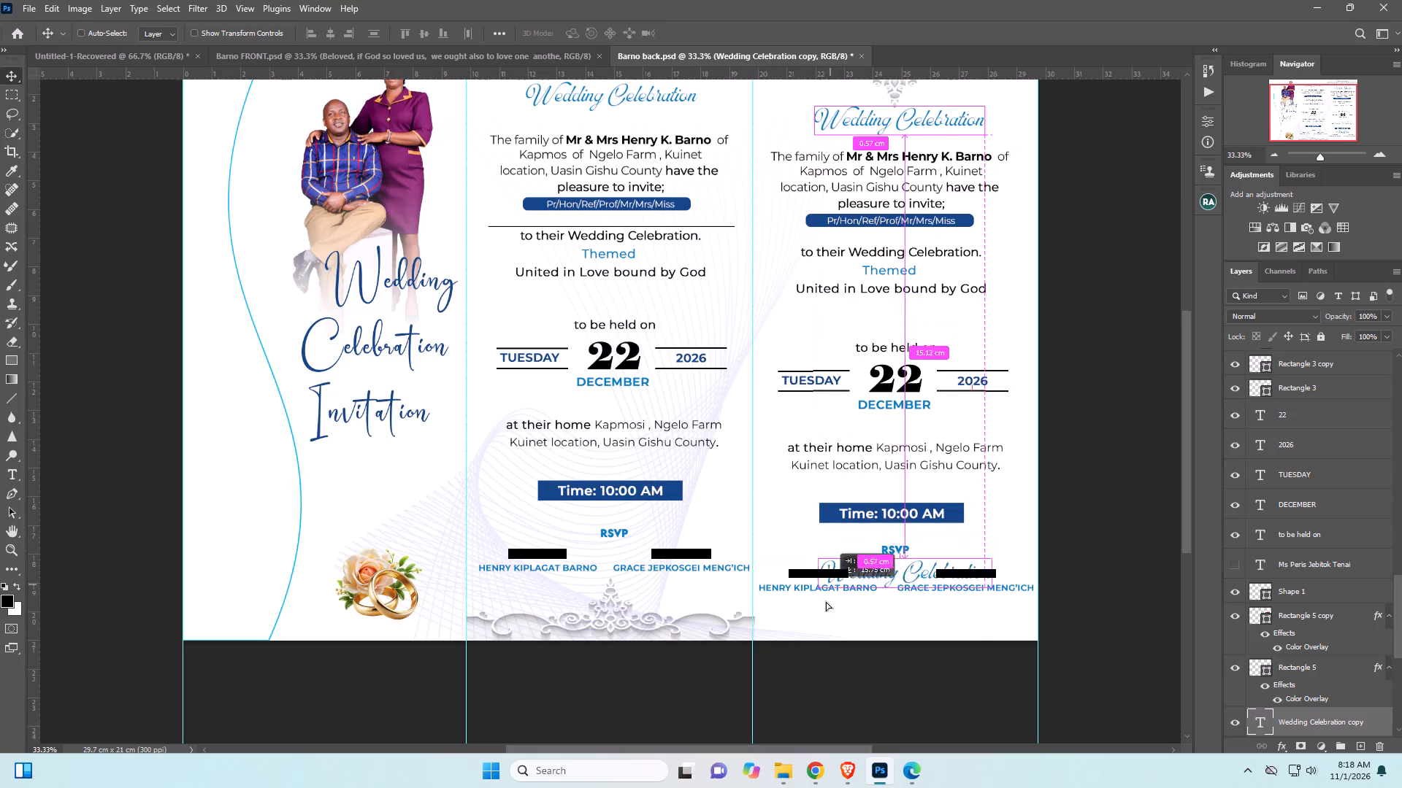
{"action": "left_click_drag", "start_coordinate": [826, 601], "coordinate": [821, 621], "text": "ctrl+alt"}
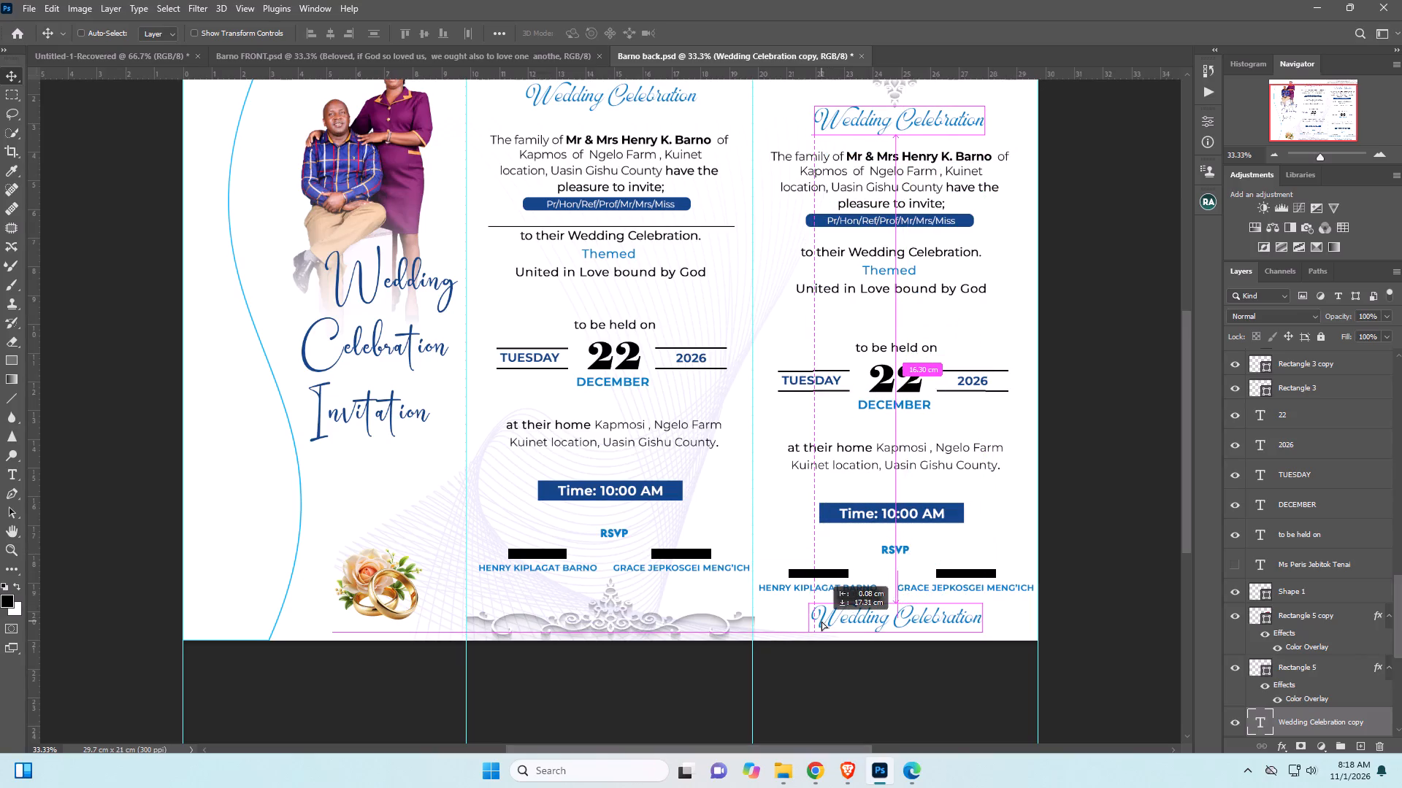
{"action": "left_click_drag", "start_coordinate": [821, 621], "coordinate": [823, 623], "text": "ctrl+alt"}
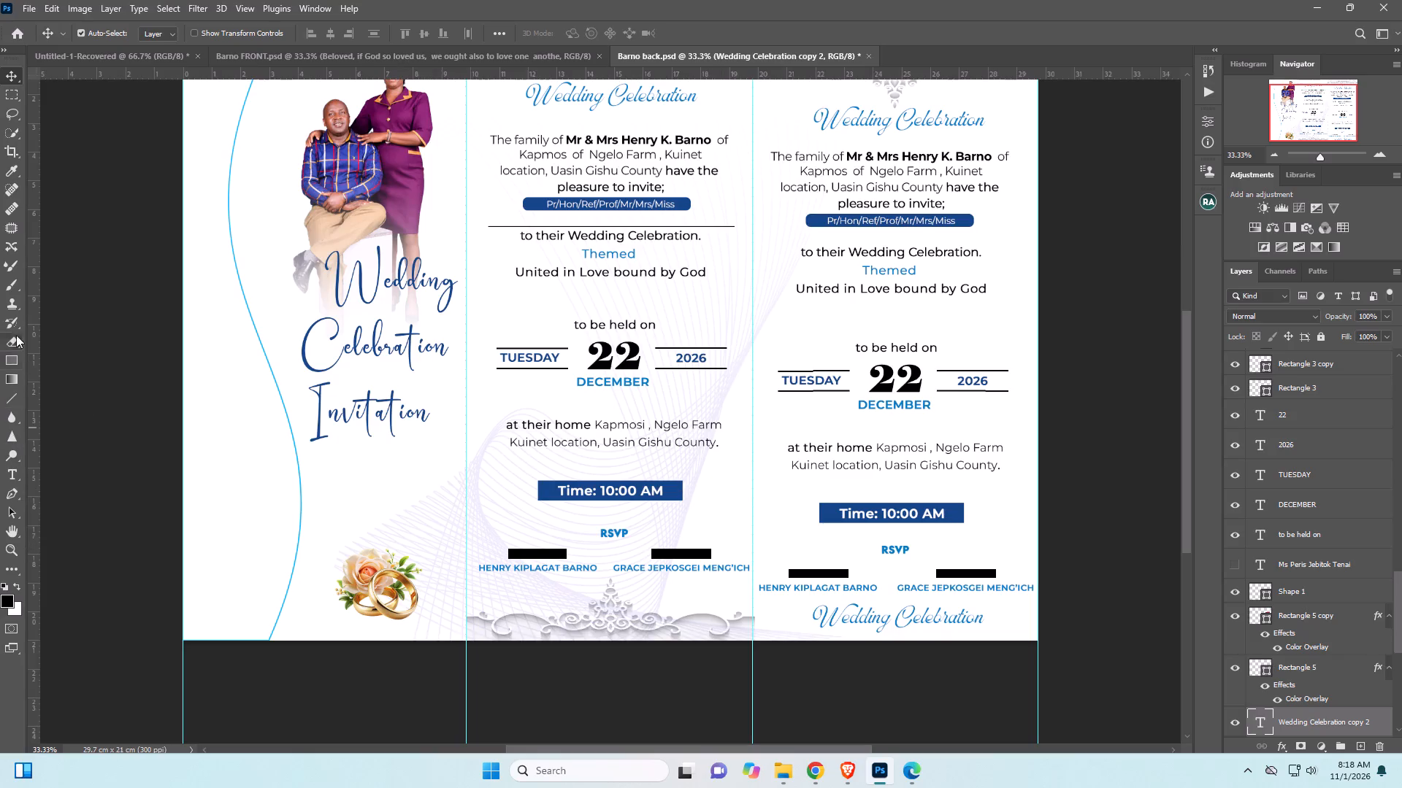
Replace the text of the bottom Wedding Celebration copy with "Welcome All" and shift it slightly down.
{"action": "left_click", "coordinate": [11, 471]}
{"action": "left_click", "coordinate": [859, 619]}
{"action": "left_click_drag", "start_coordinate": [816, 622], "coordinate": [886, 619]}
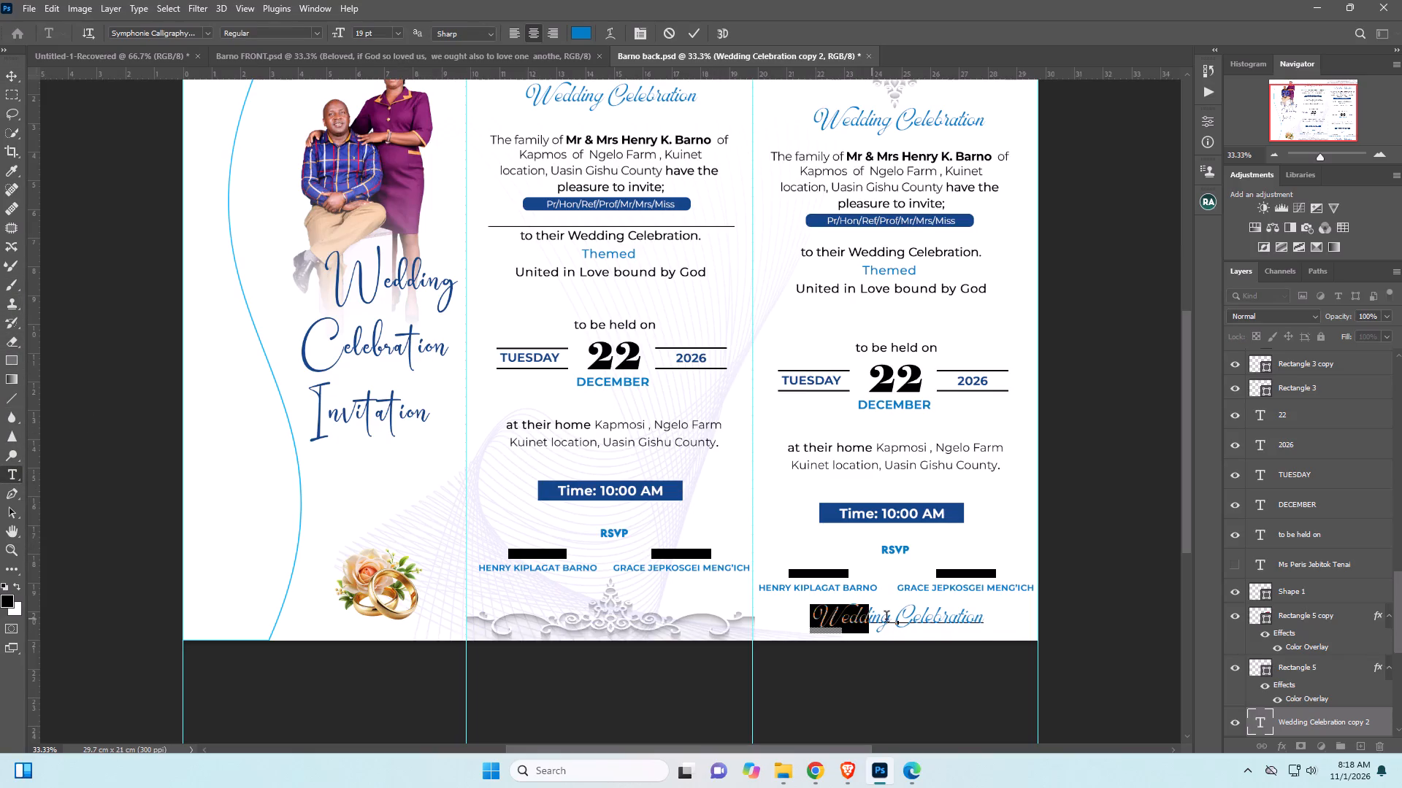
{"action": "left_click_drag", "start_coordinate": [886, 619], "coordinate": [1014, 629]}
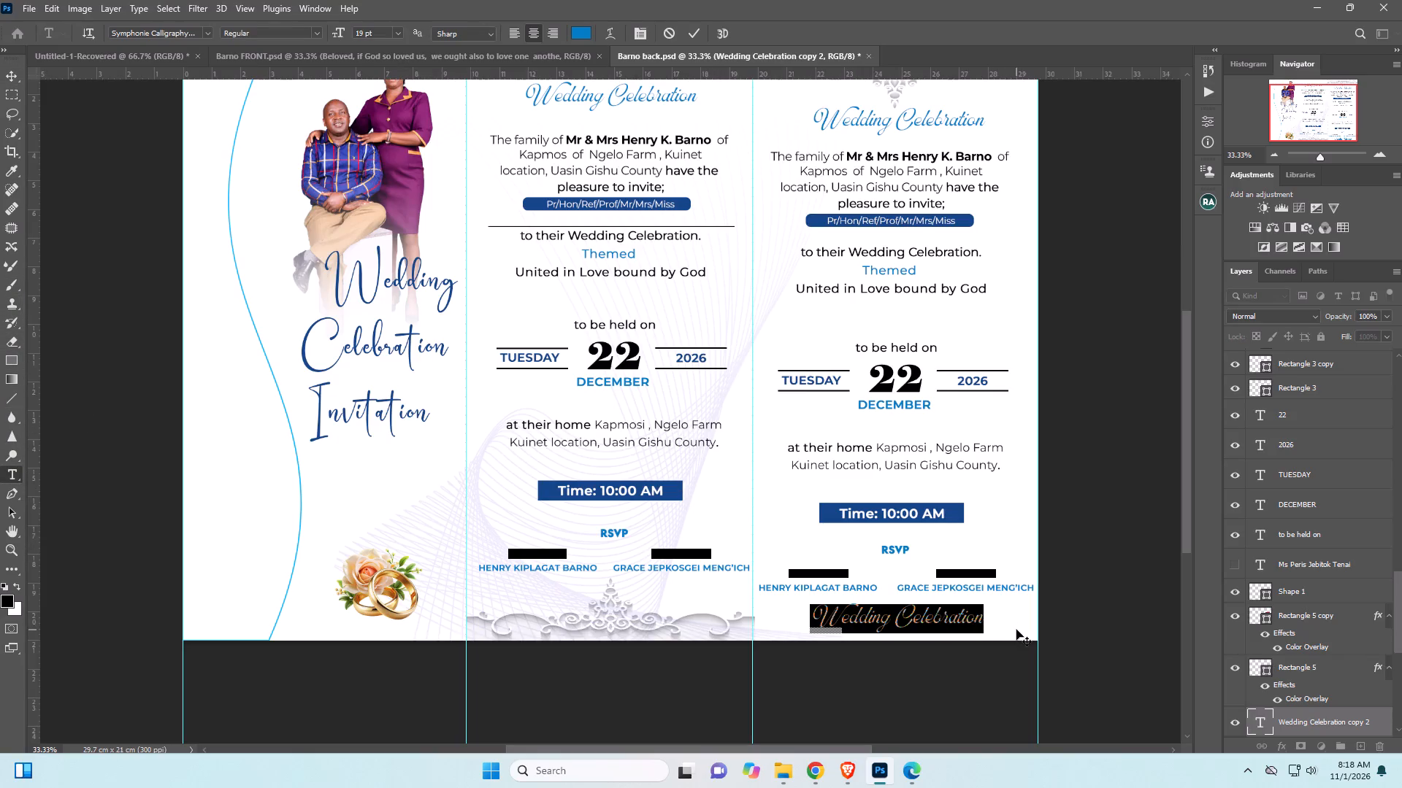
{"action": "key", "text": "w"}
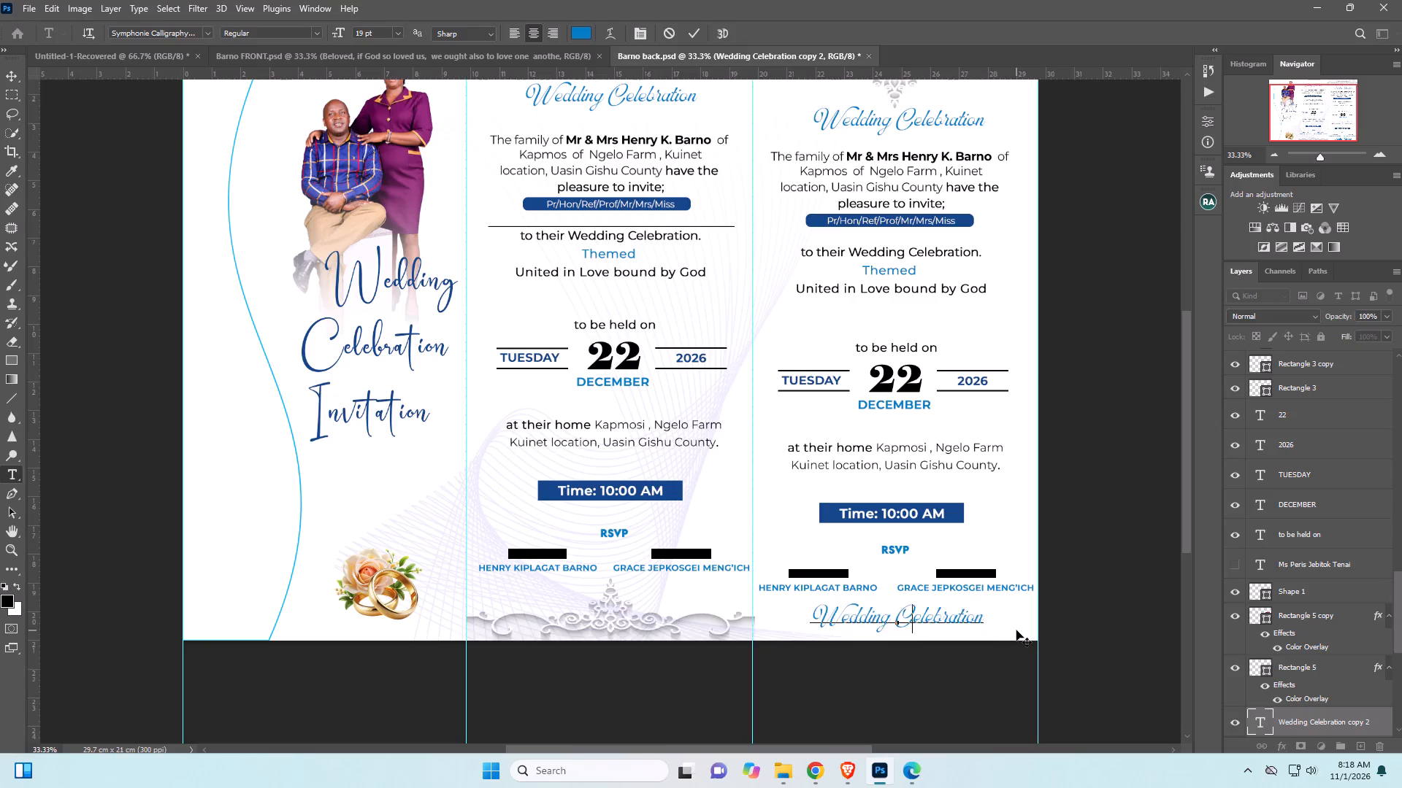
{"action": "key", "text": "e"}
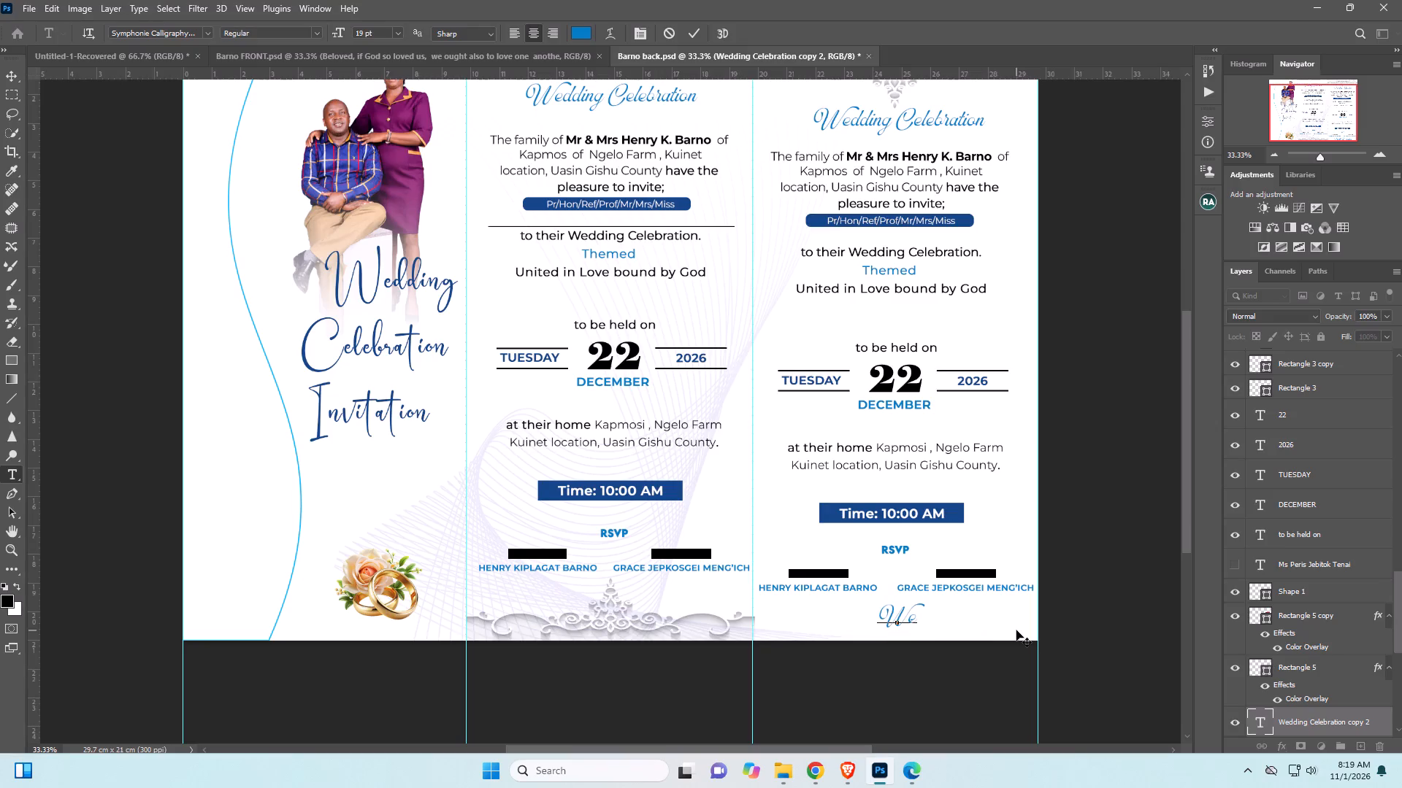
{"action": "type", "text": "lcome"}
{"action": "key", "text": "space"}
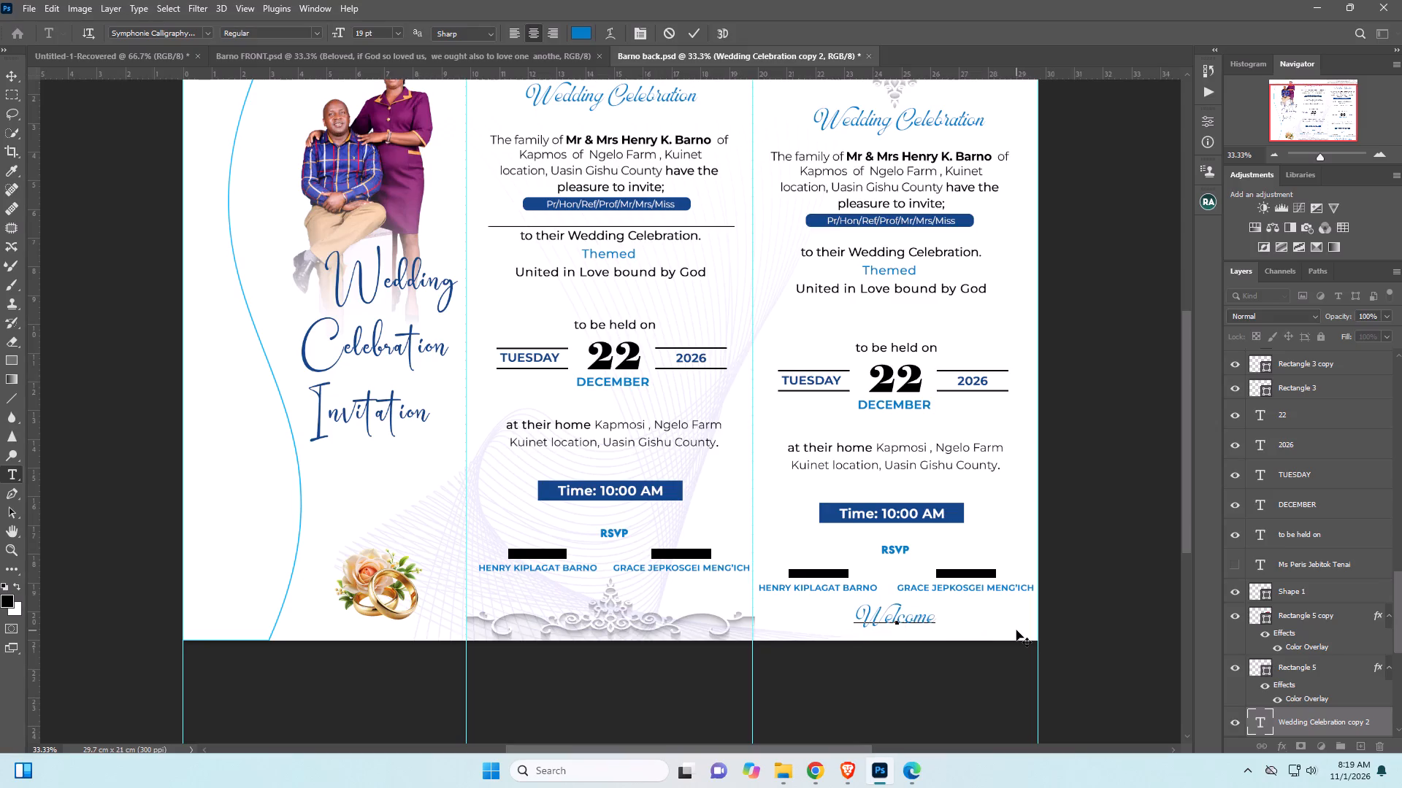
{"action": "type", "text": "ALL"}
{"action": "key", "text": "BackSpace"}
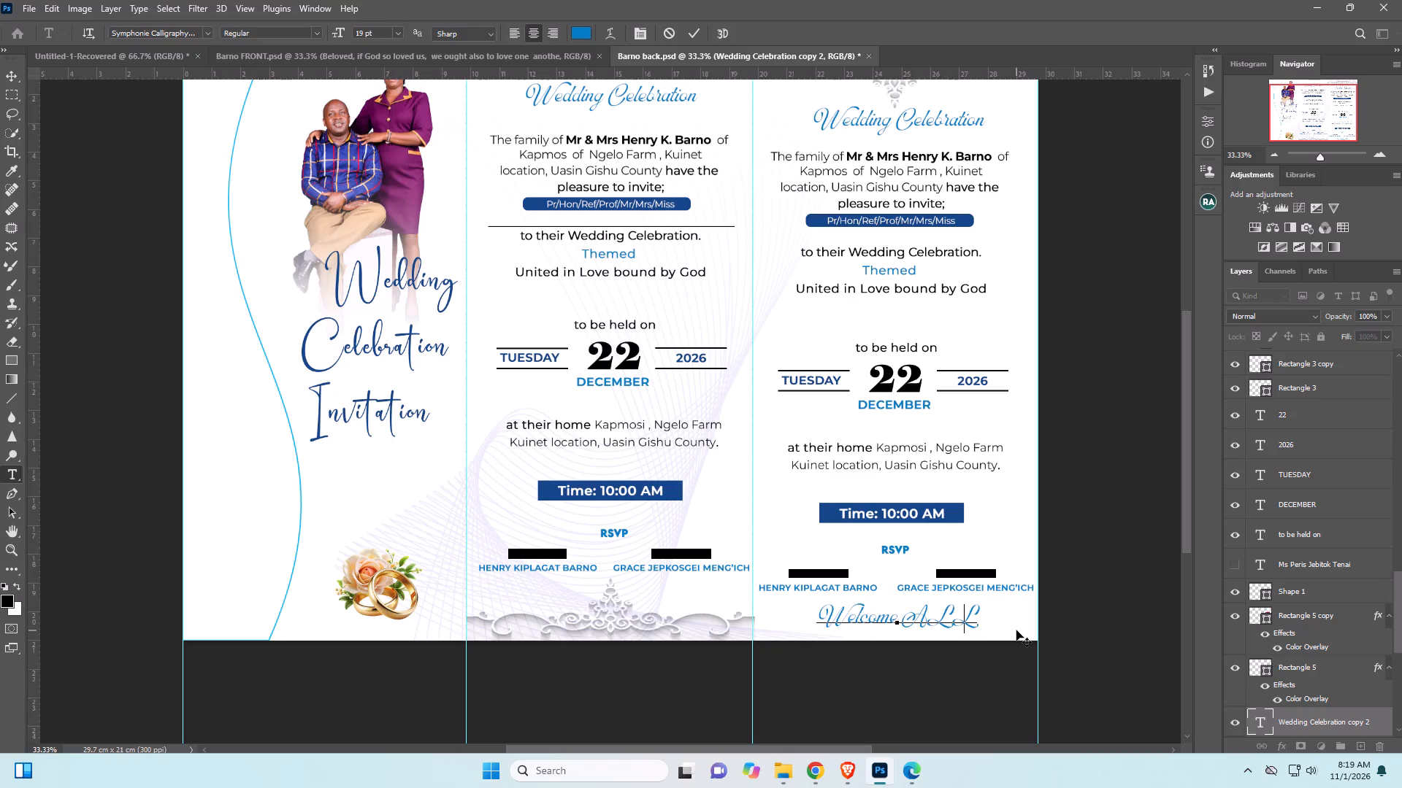
{"action": "key", "text": "BackSpace"}
{"action": "type", "text": "ll"}
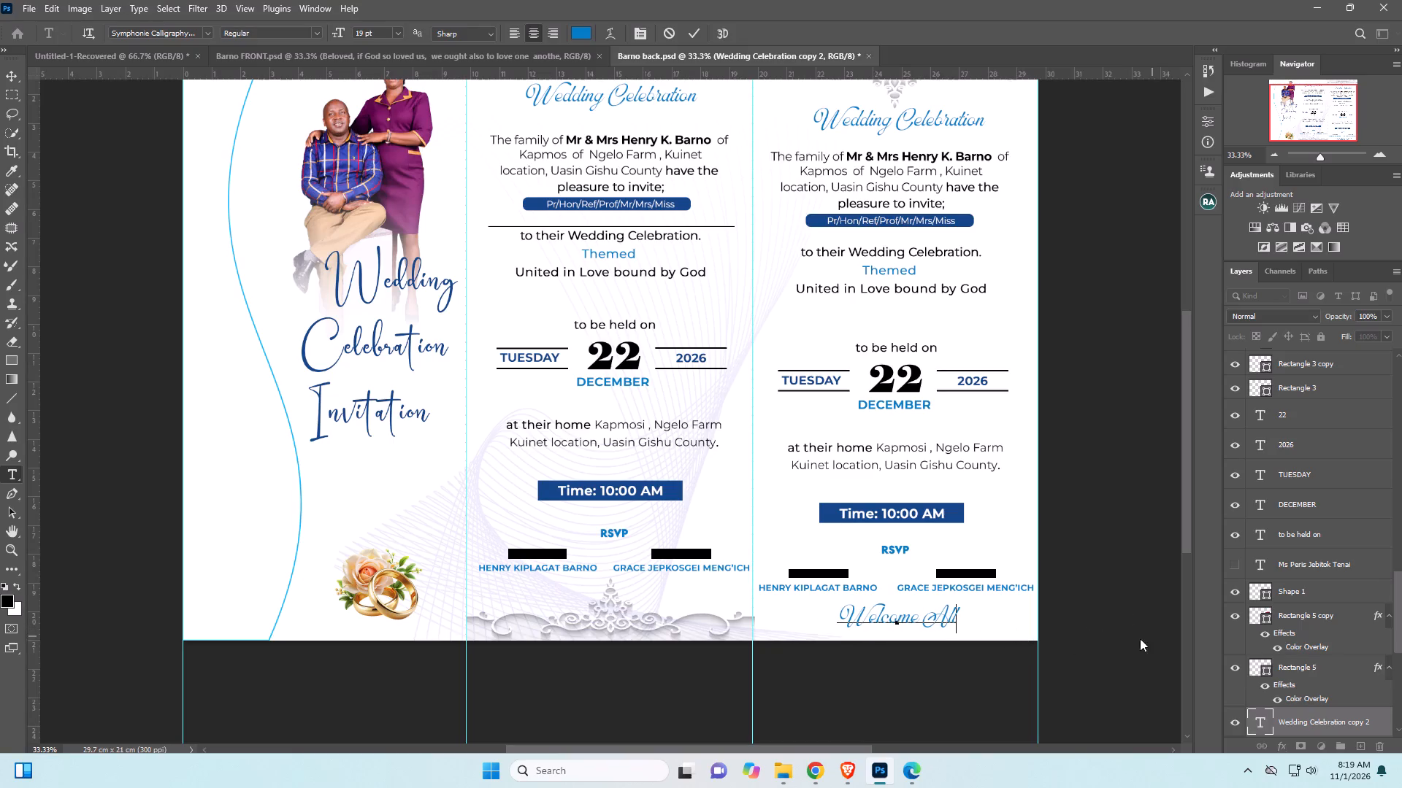
{"action": "left_click", "coordinate": [897, 649]}
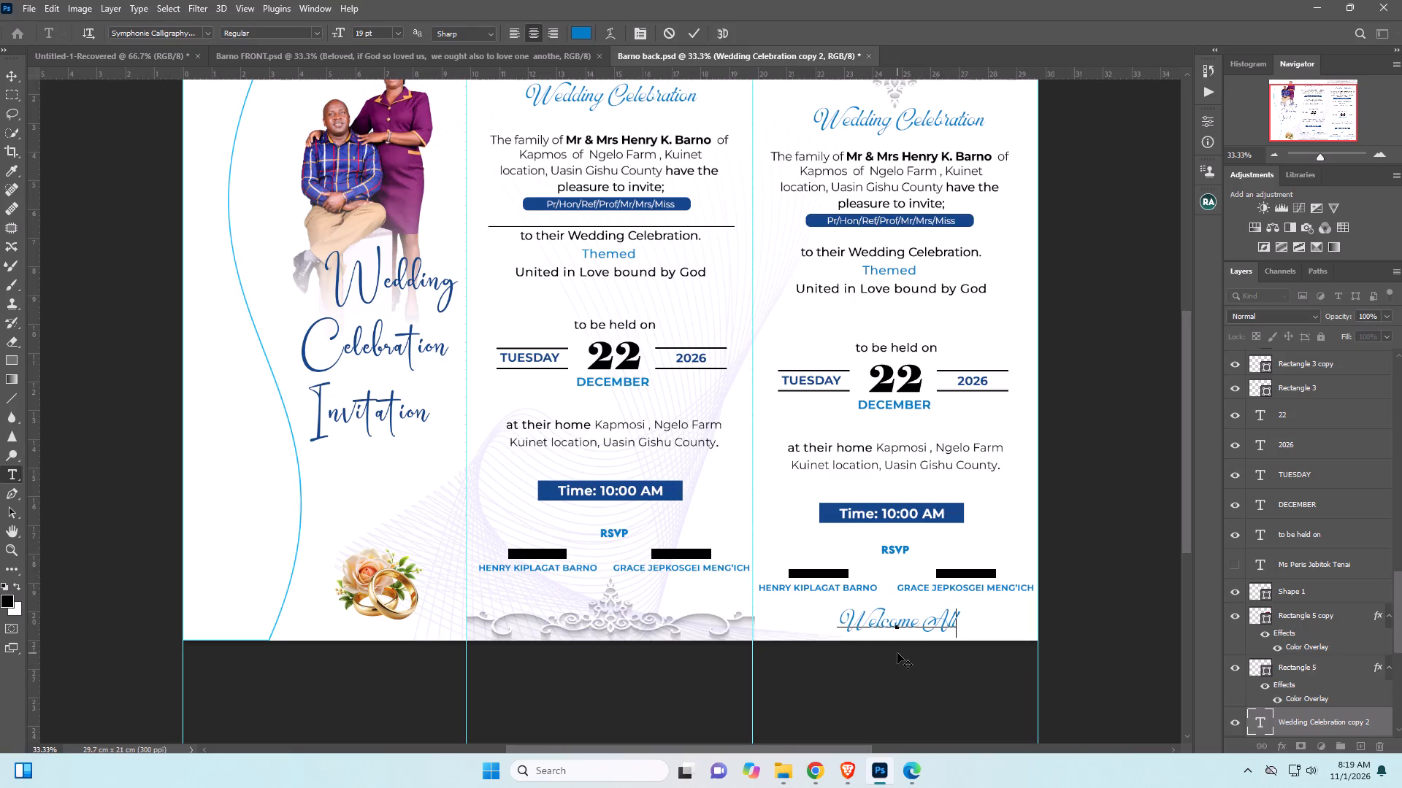
Set the "Welcome All" text to 22 pt with 81% vertical scale.
{"action": "left_click_drag", "start_coordinate": [837, 625], "coordinate": [1029, 638]}
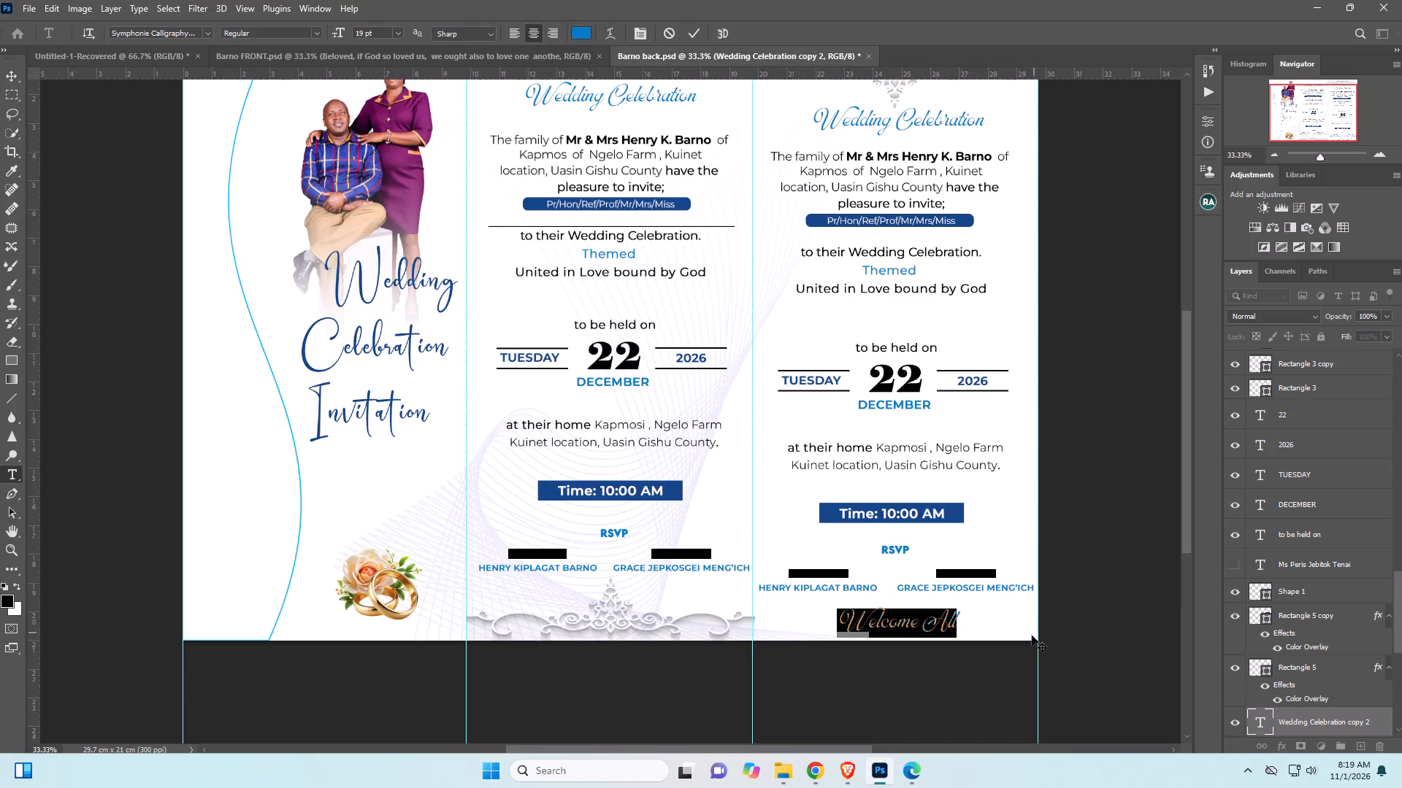
{"action": "left_click", "coordinate": [640, 30]}
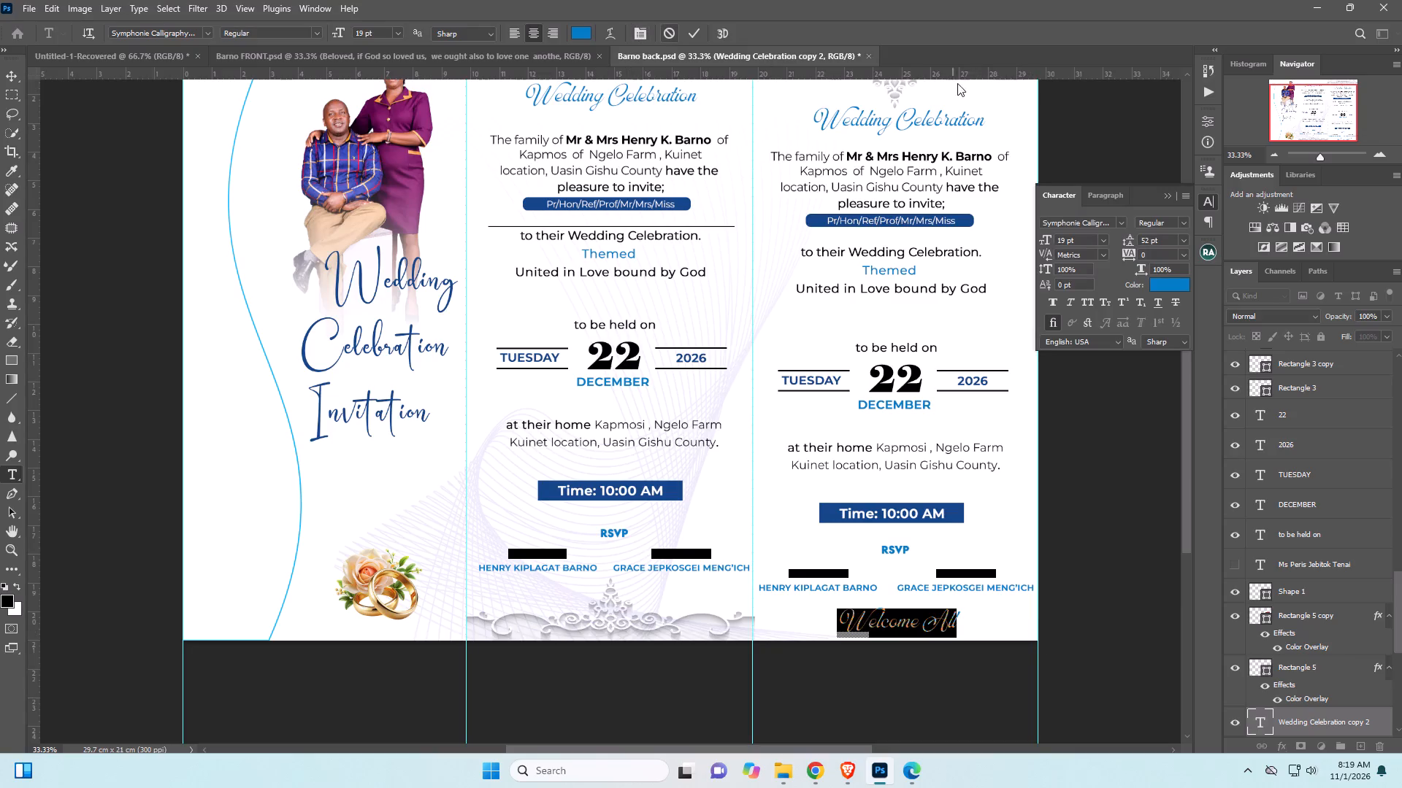
{"action": "left_click", "coordinate": [1185, 220]}
{"action": "left_click", "coordinate": [1185, 220]}
{"action": "left_click_drag", "start_coordinate": [1046, 269], "coordinate": [1038, 271]}
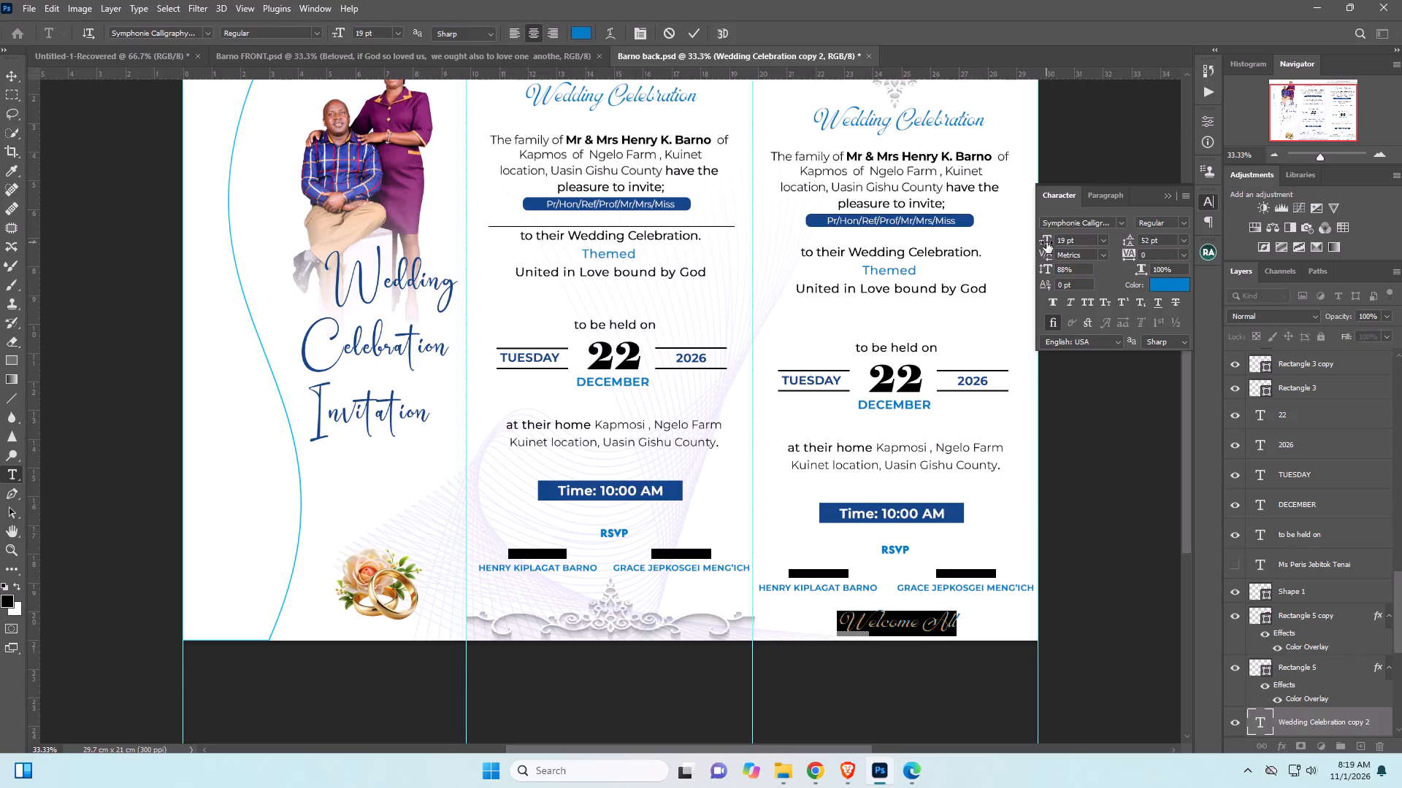
{"action": "left_click", "coordinate": [1046, 242]}
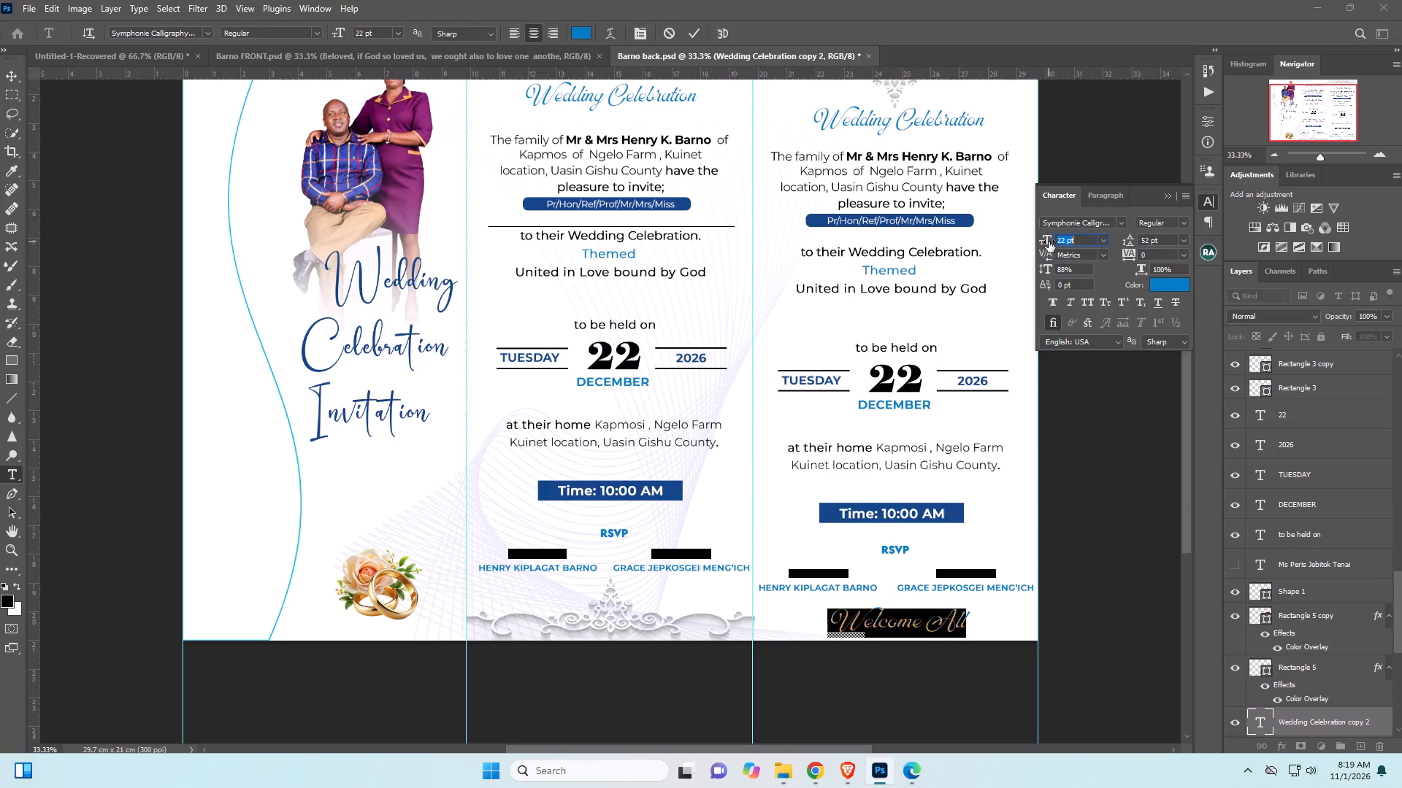
{"action": "left_click", "coordinate": [1051, 269]}
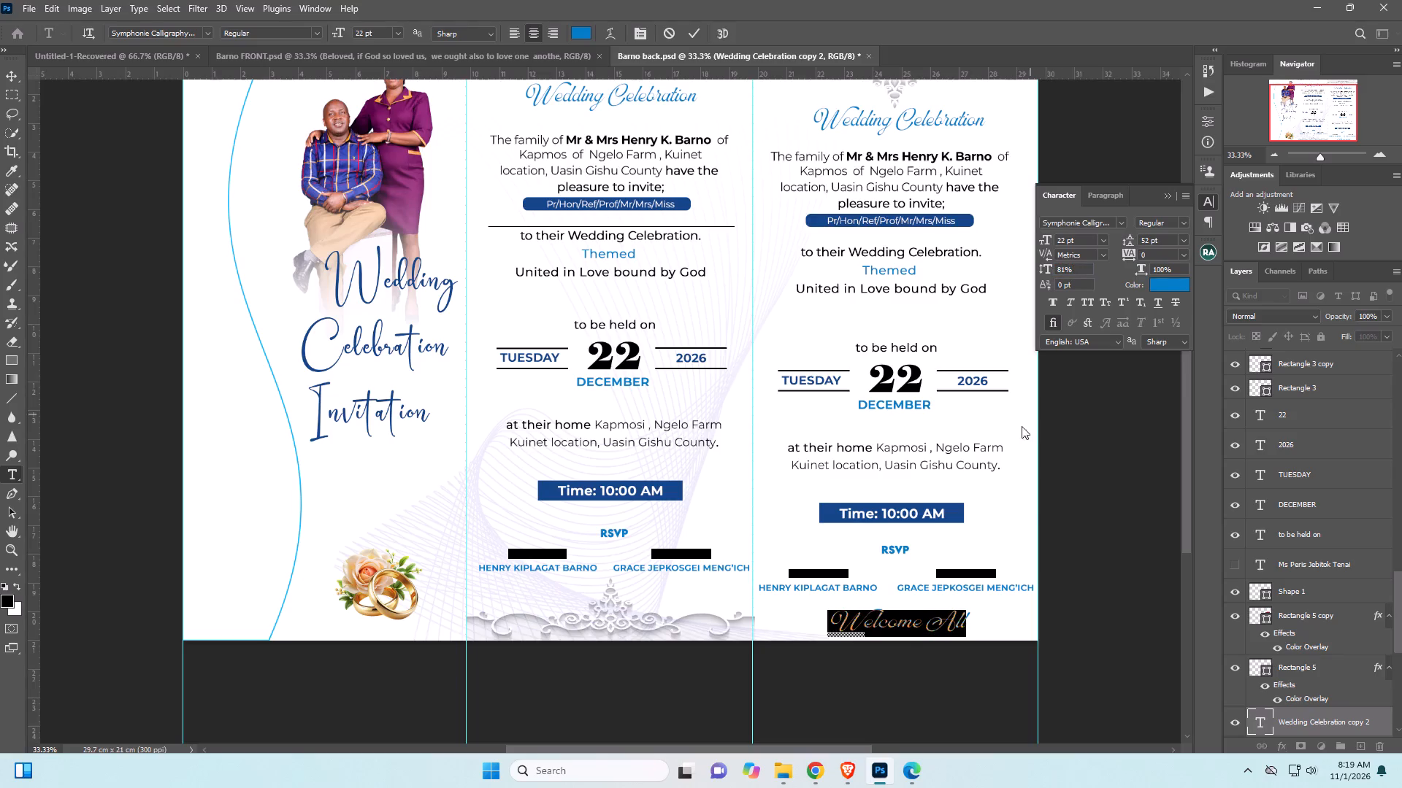
Recolour the "Welcome All" text to dark blue #144589, sampled from the third panel's Time: 10:00 AM banner.
{"action": "left_click", "coordinate": [901, 623]}
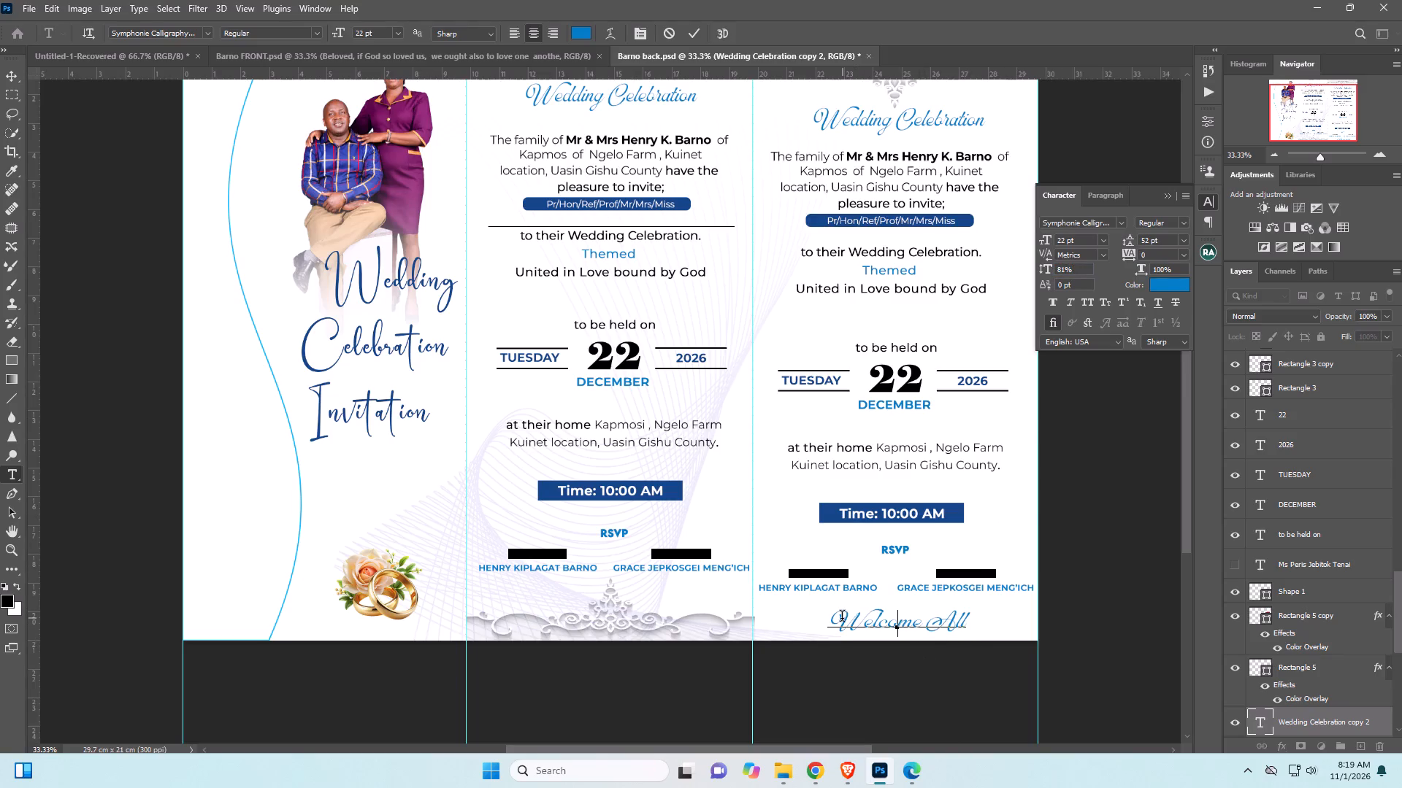
{"action": "left_click_drag", "start_coordinate": [835, 622], "coordinate": [1013, 613]}
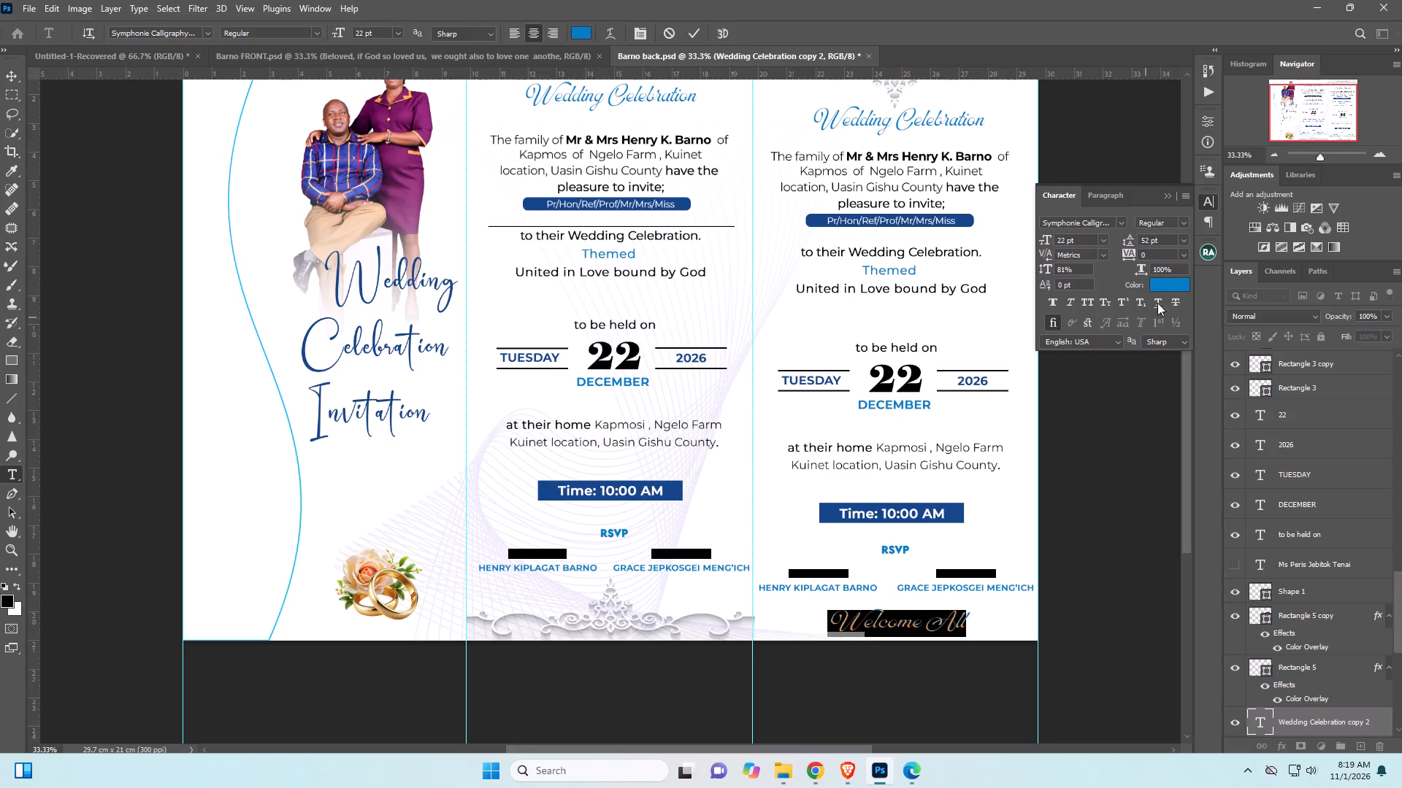
{"action": "left_click", "coordinate": [1166, 287]}
{"action": "left_click", "coordinate": [957, 511]}
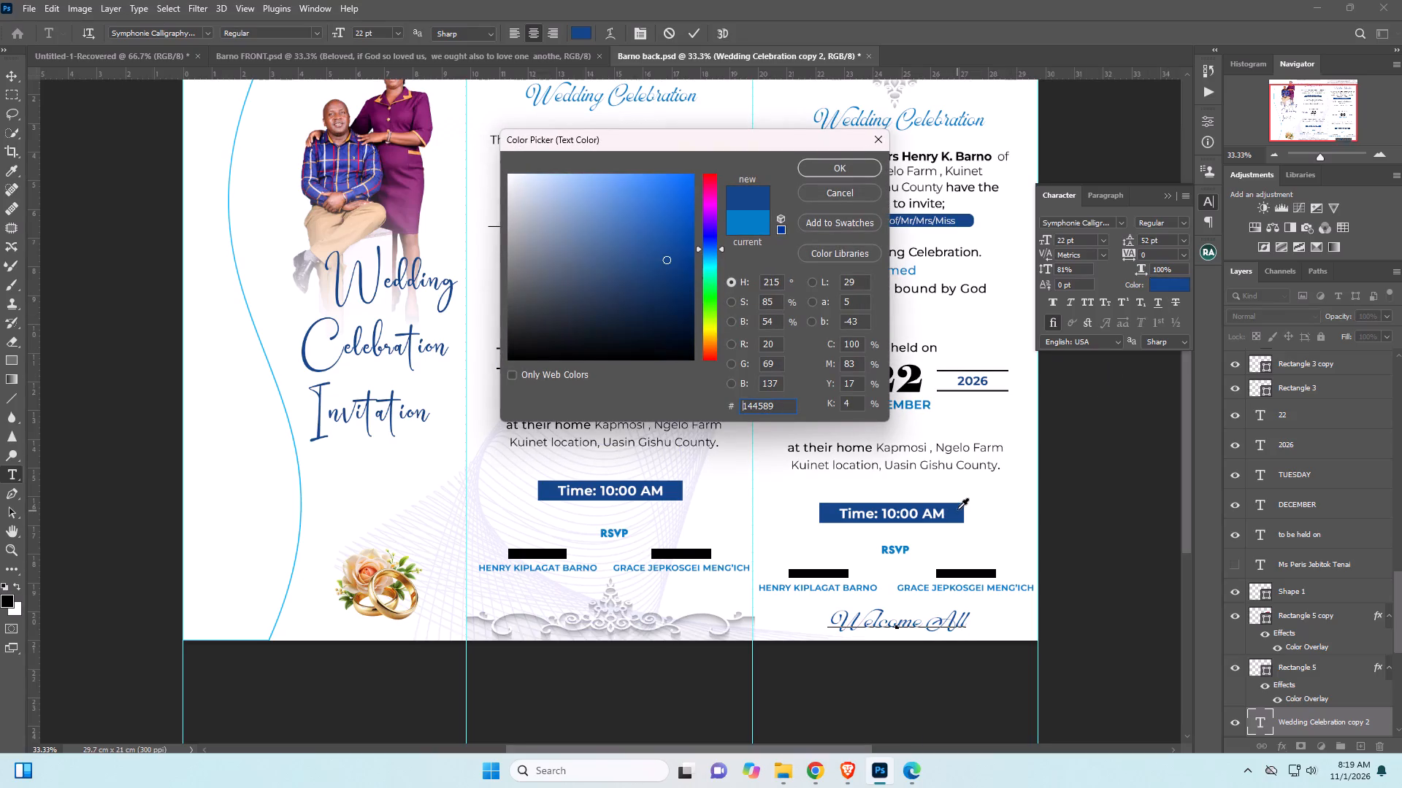
{"action": "left_click", "coordinate": [843, 163]}
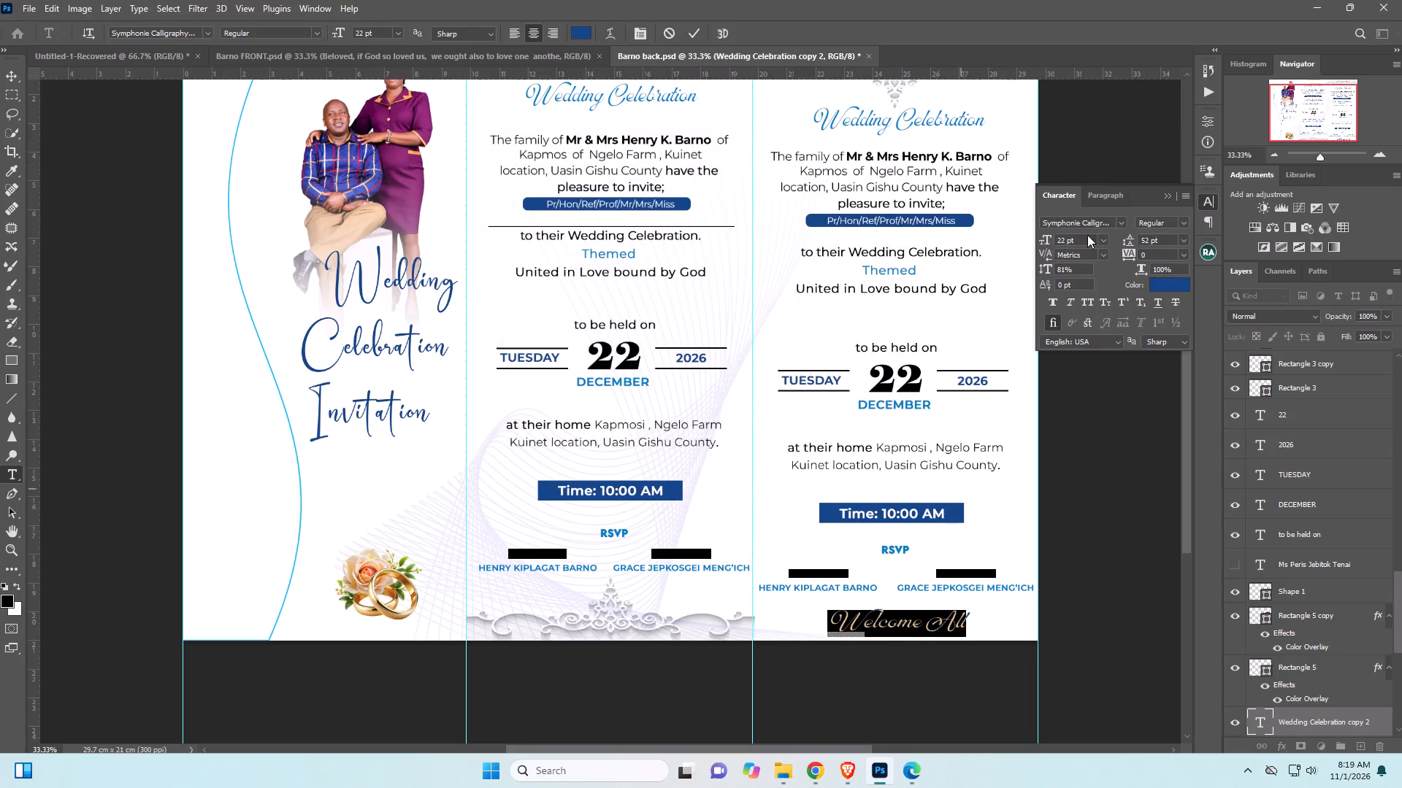
{"action": "left_click", "coordinate": [911, 631]}
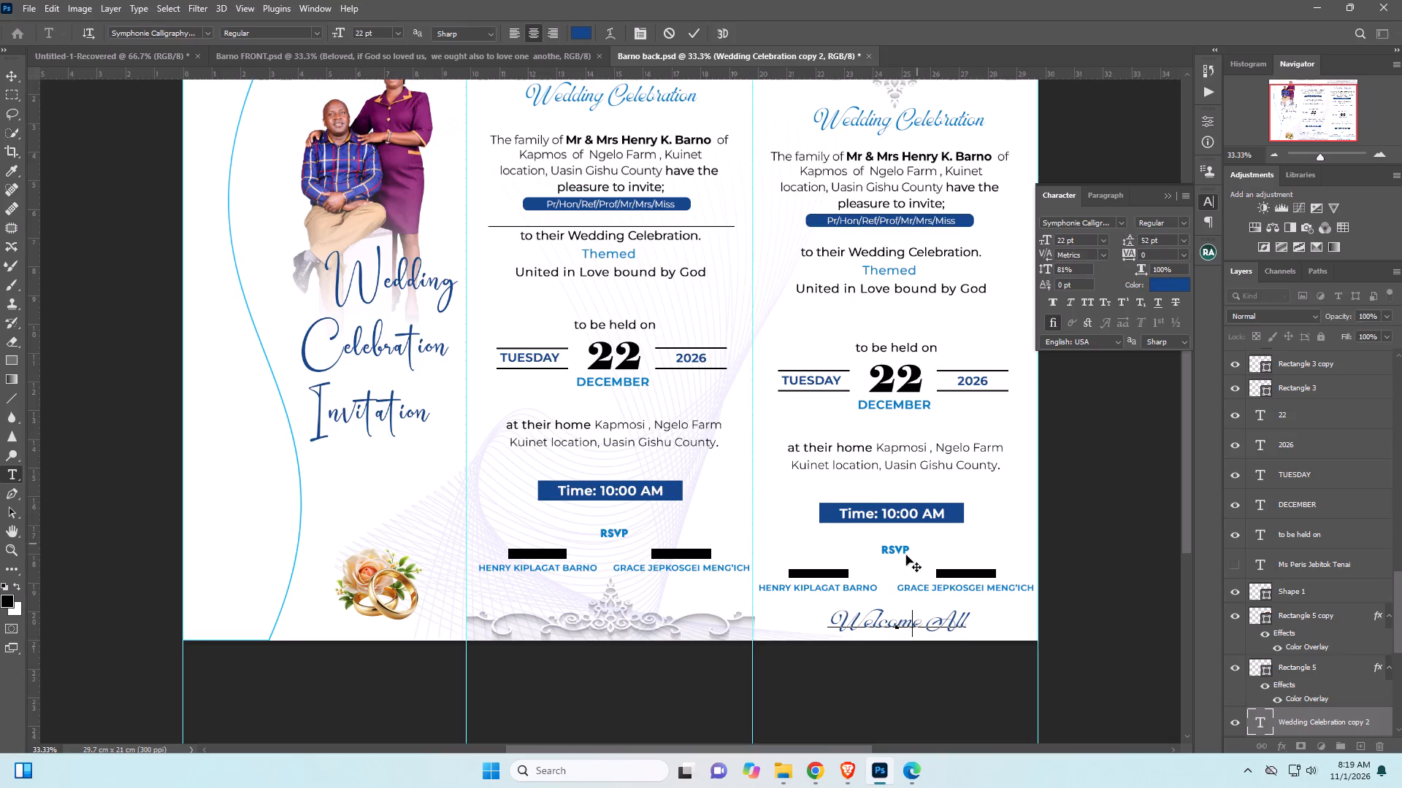
Commit the dark blue colour edit on the third panel's "Welcome All" text.
{"action": "left_click", "coordinate": [691, 27]}
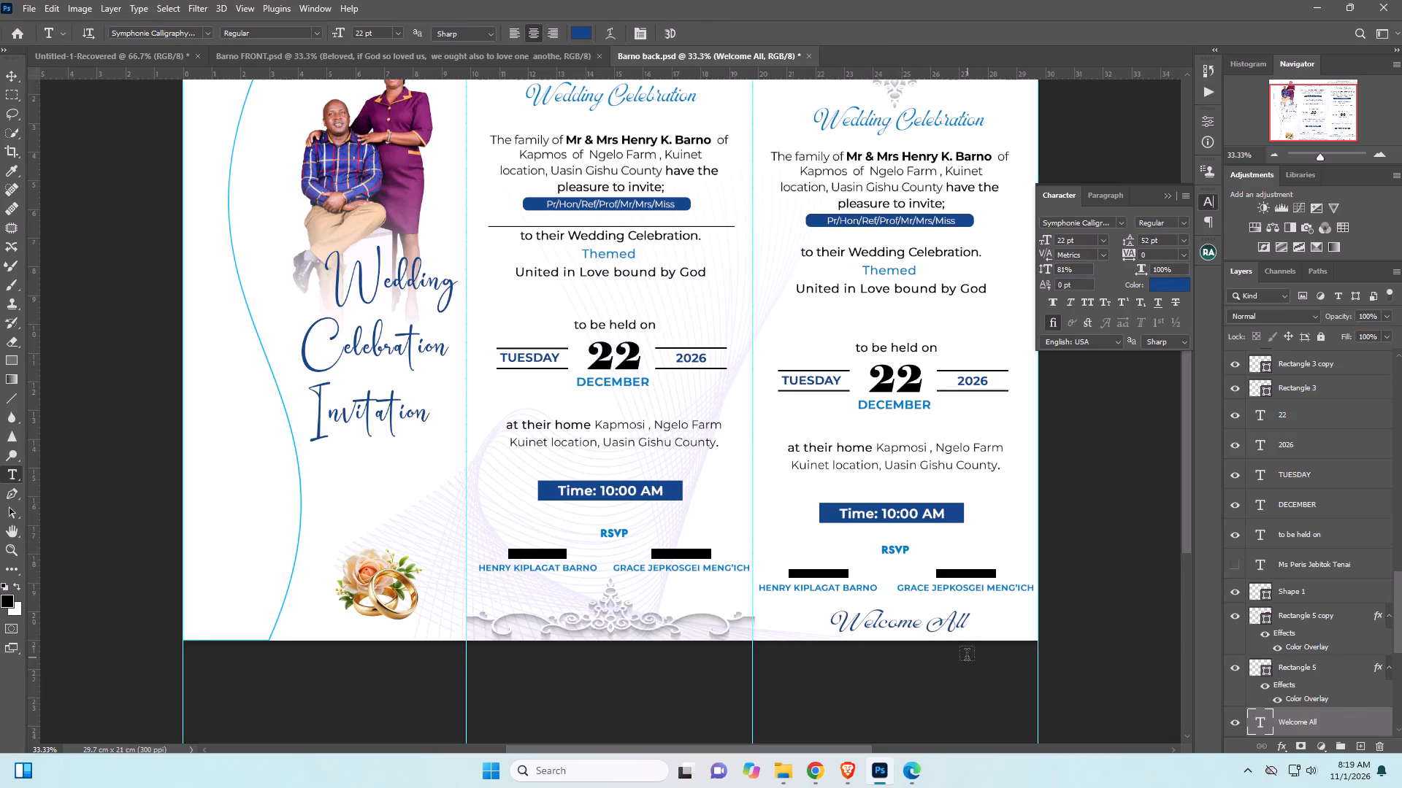
Reduce the whole "Welcome All" text at the bottom of the third panel to 11 pt.
{"action": "scroll", "coordinate": [951, 654], "scroll_direction": "up", "scroll_amount": 8, "text": "alt"}
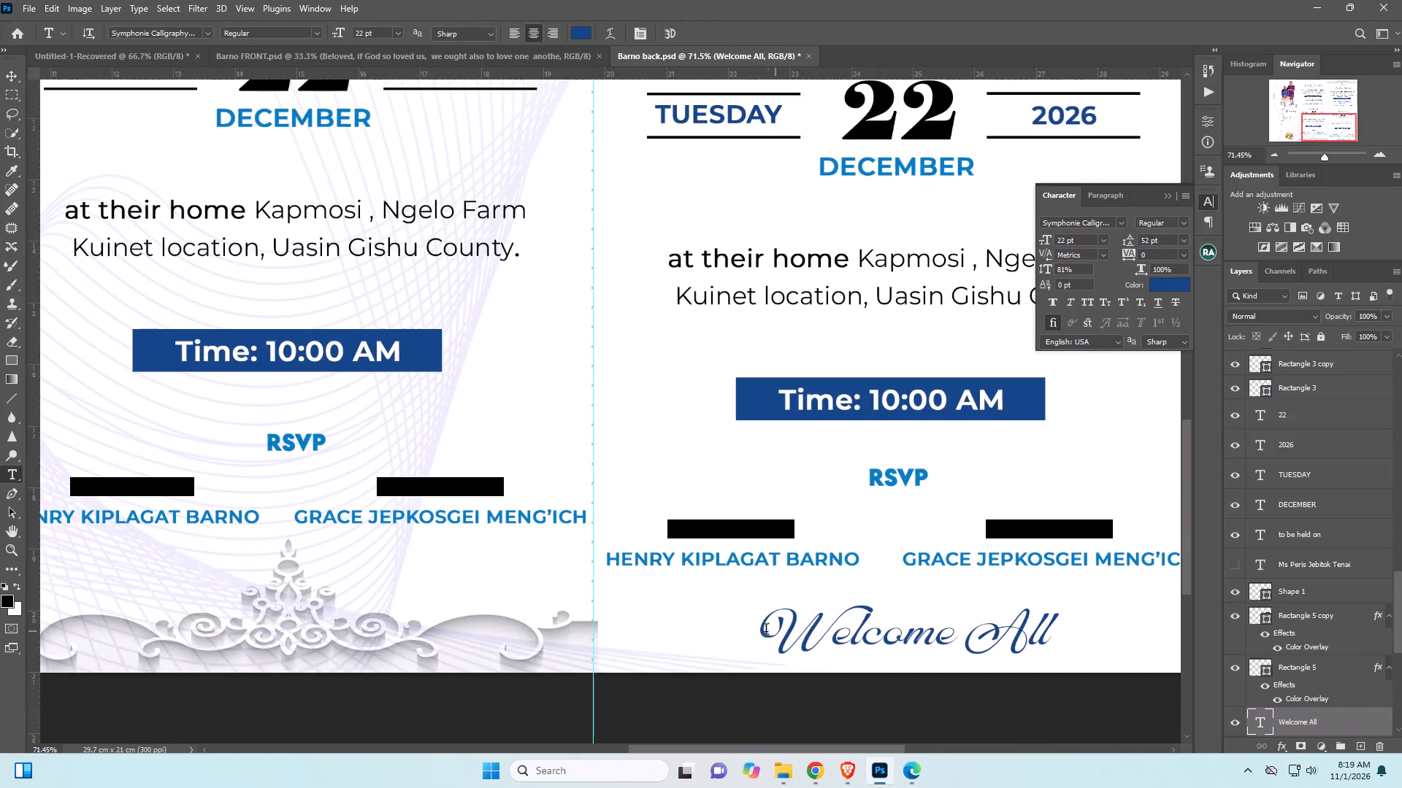
{"action": "left_click_drag", "start_coordinate": [764, 631], "coordinate": [1081, 631]}
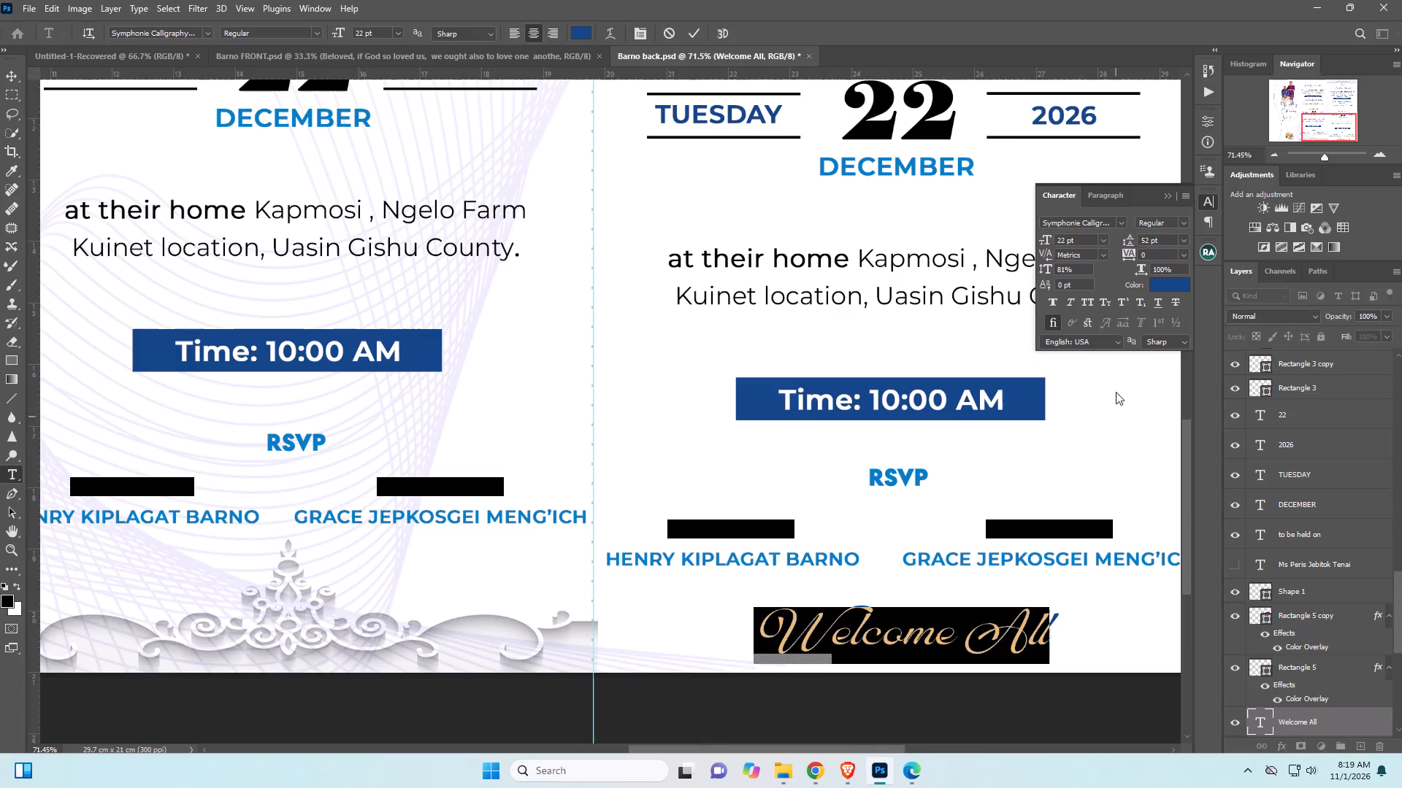
{"action": "left_click_drag", "start_coordinate": [1049, 239], "coordinate": [1044, 239]}
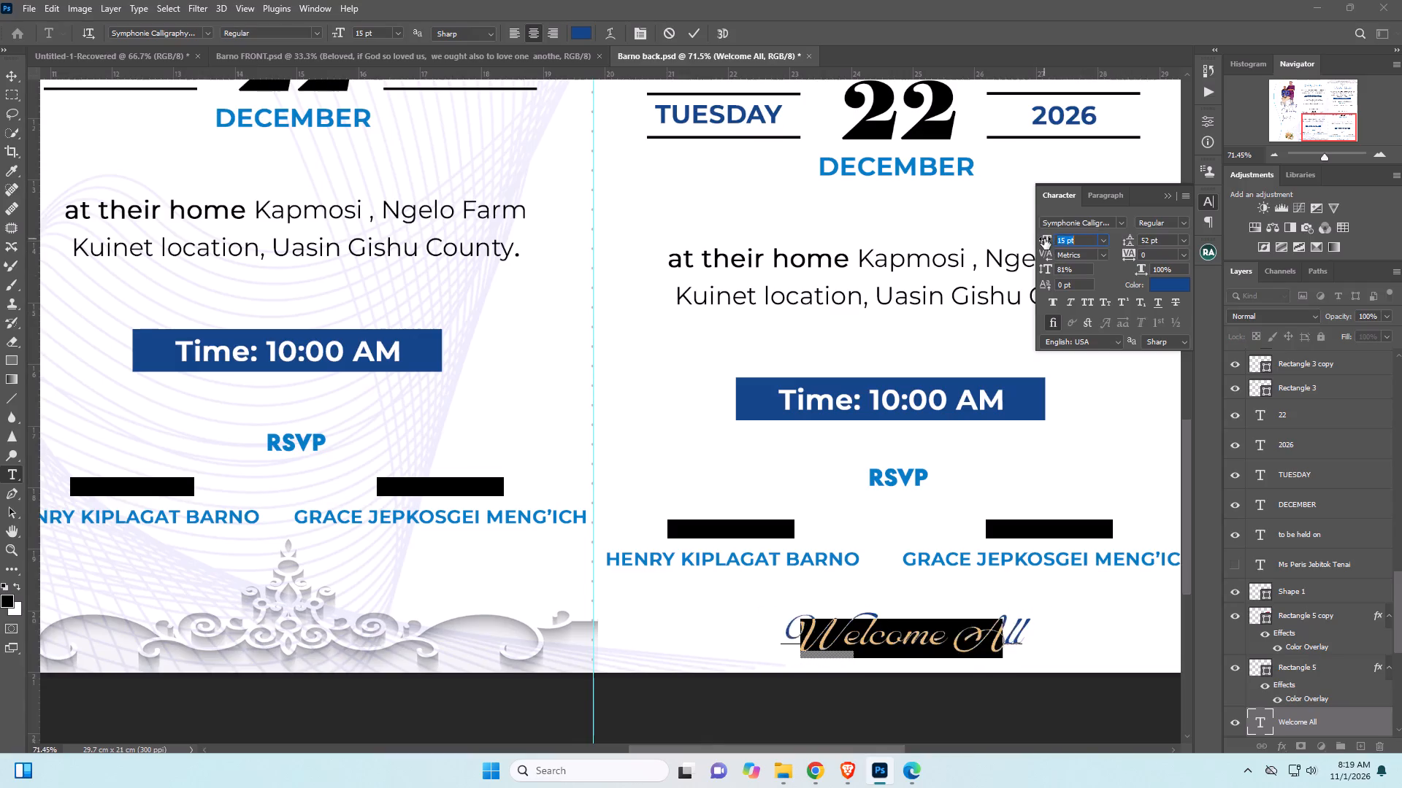
{"action": "left_click_drag", "start_coordinate": [1044, 239], "coordinate": [1041, 239]}
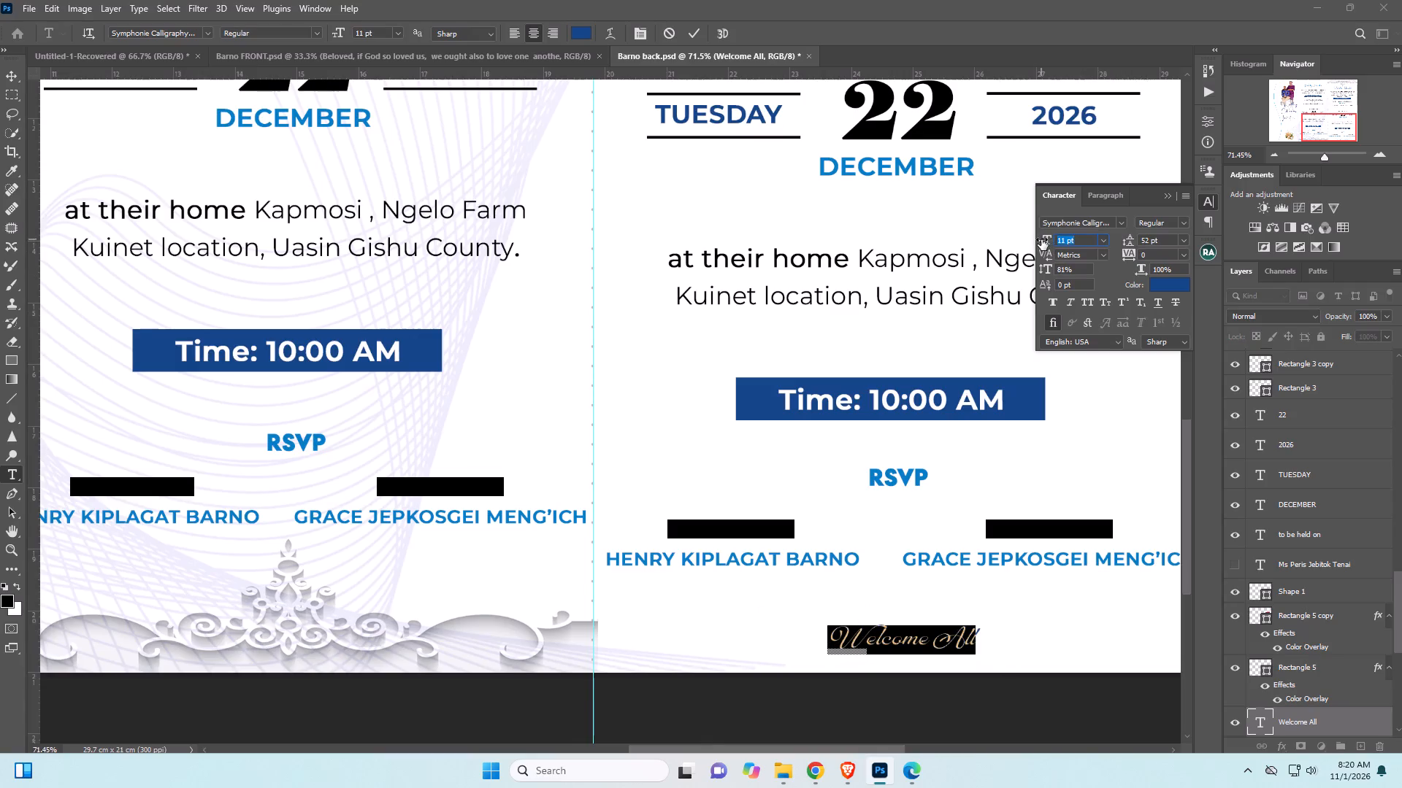
{"action": "left_click_drag", "start_coordinate": [1041, 239], "coordinate": [1043, 240]}
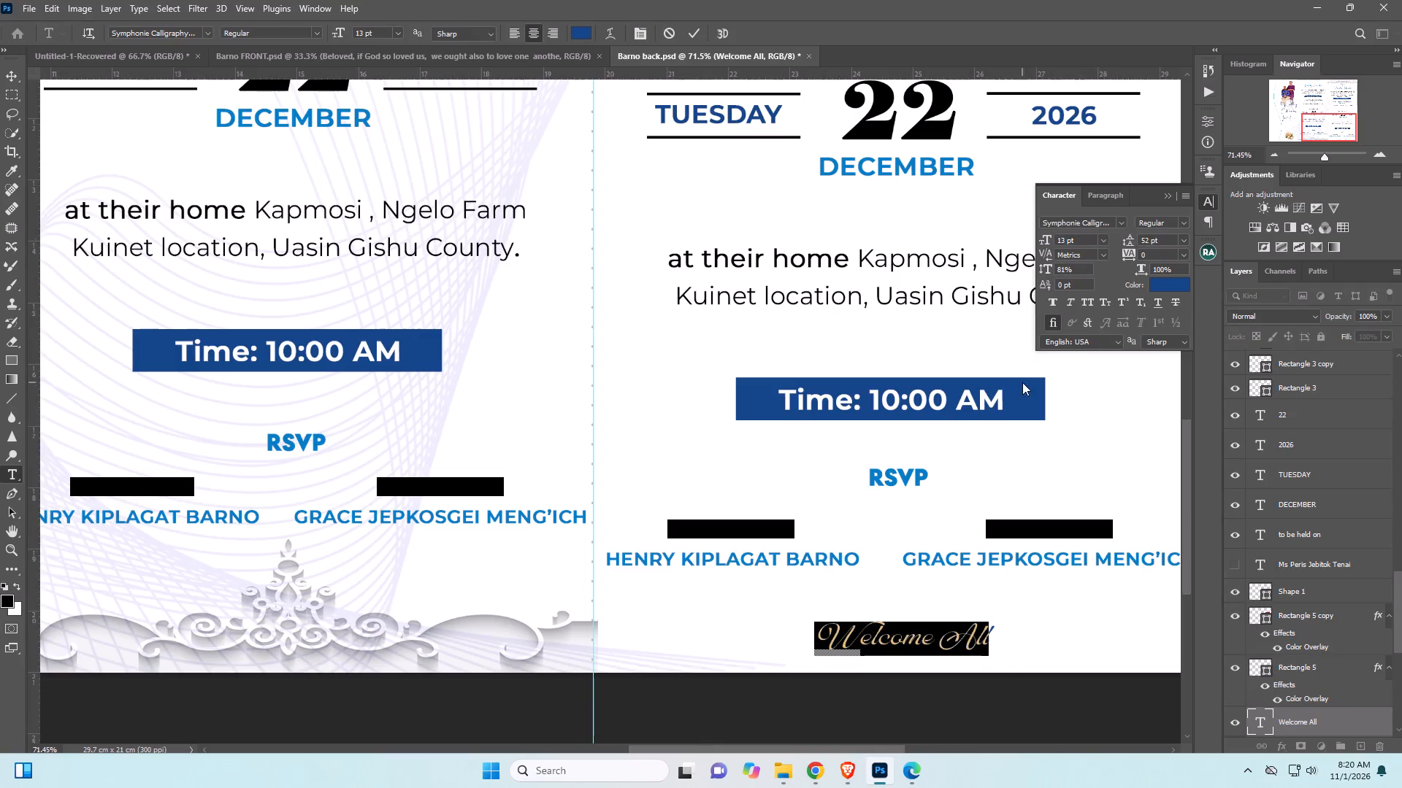
{"action": "left_click", "coordinate": [1049, 242]}
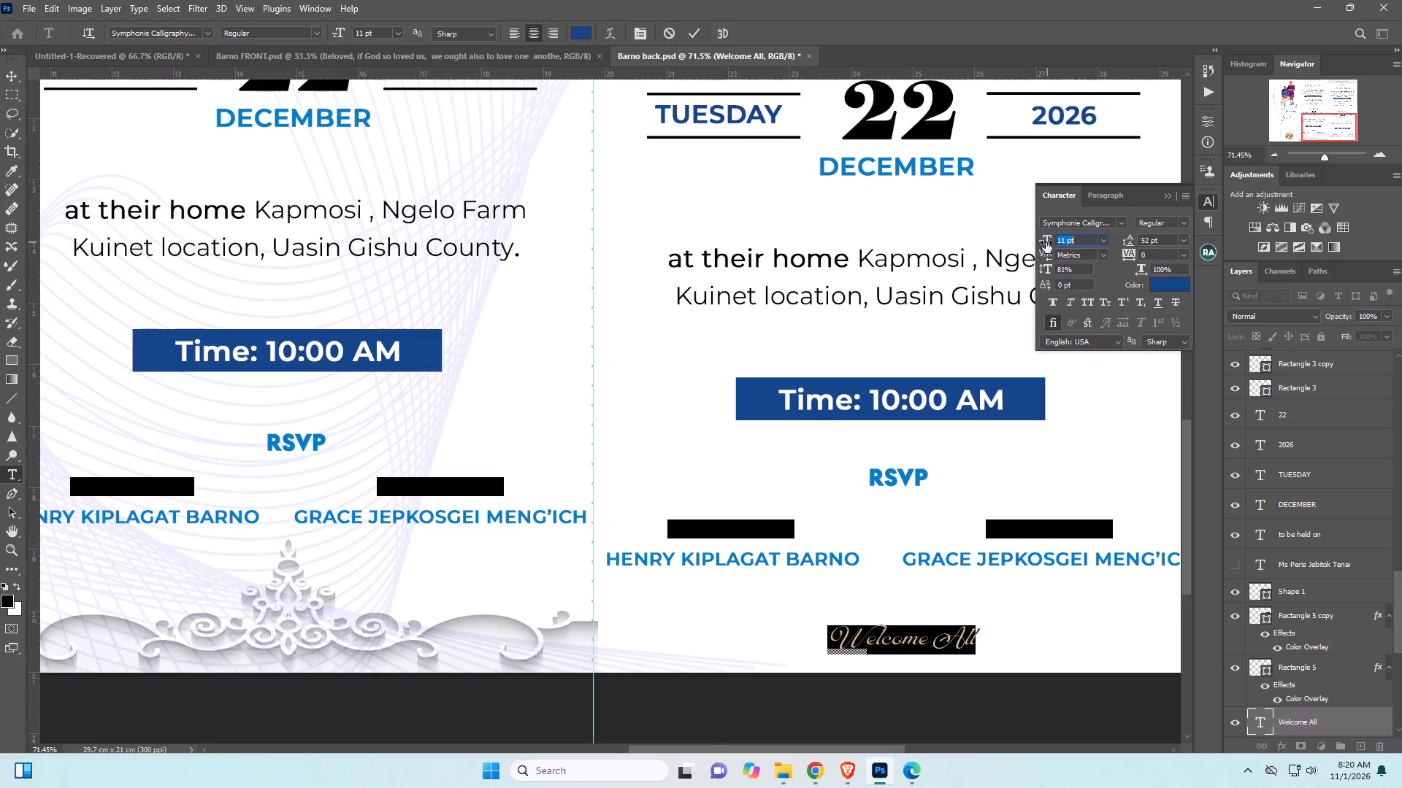
Shift the "Welcome All" text slightly to the right and a touch down beneath the RSVP contacts, and commit the edit.
{"action": "left_click_drag", "start_coordinate": [922, 665], "coordinate": [932, 668]}
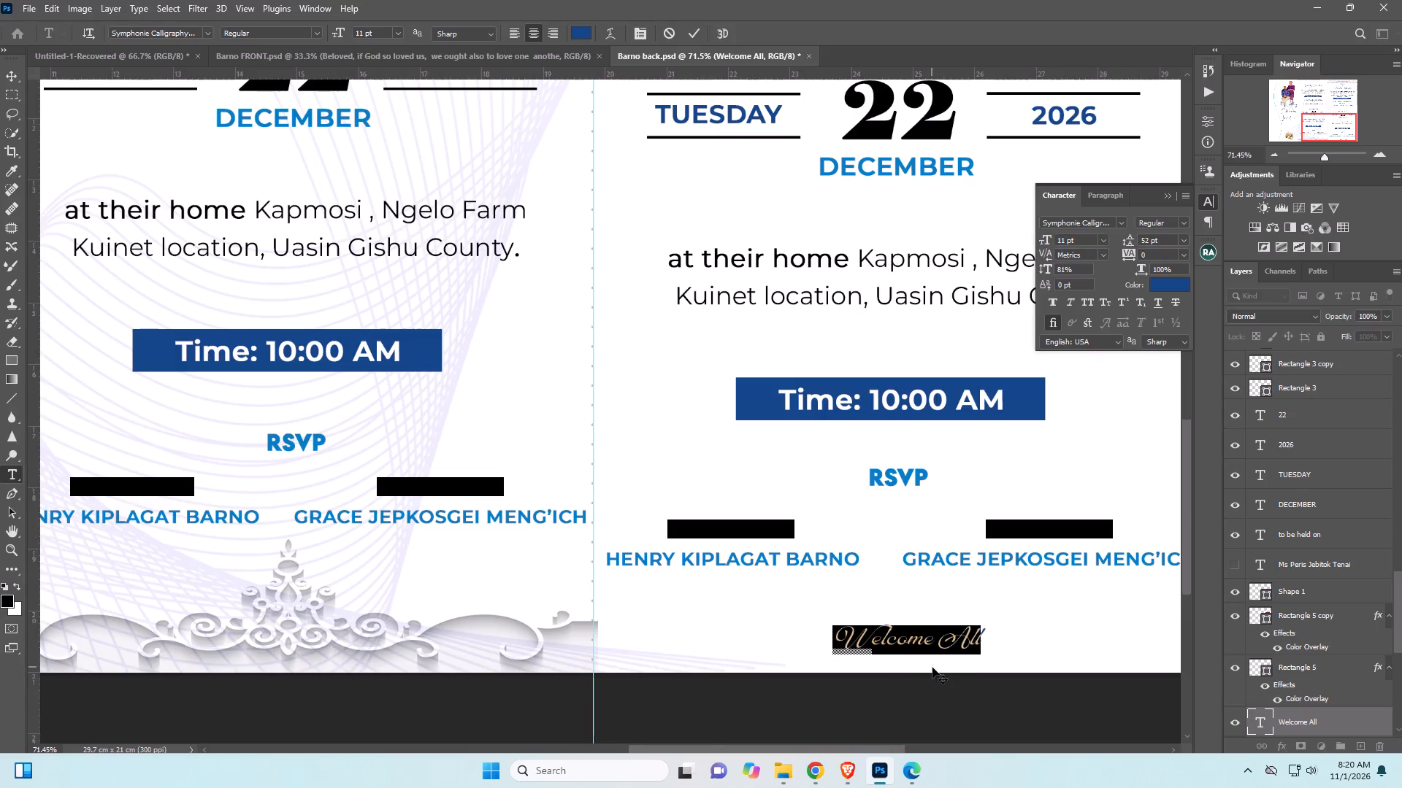
{"action": "left_click_drag", "start_coordinate": [932, 668], "coordinate": [942, 668]}
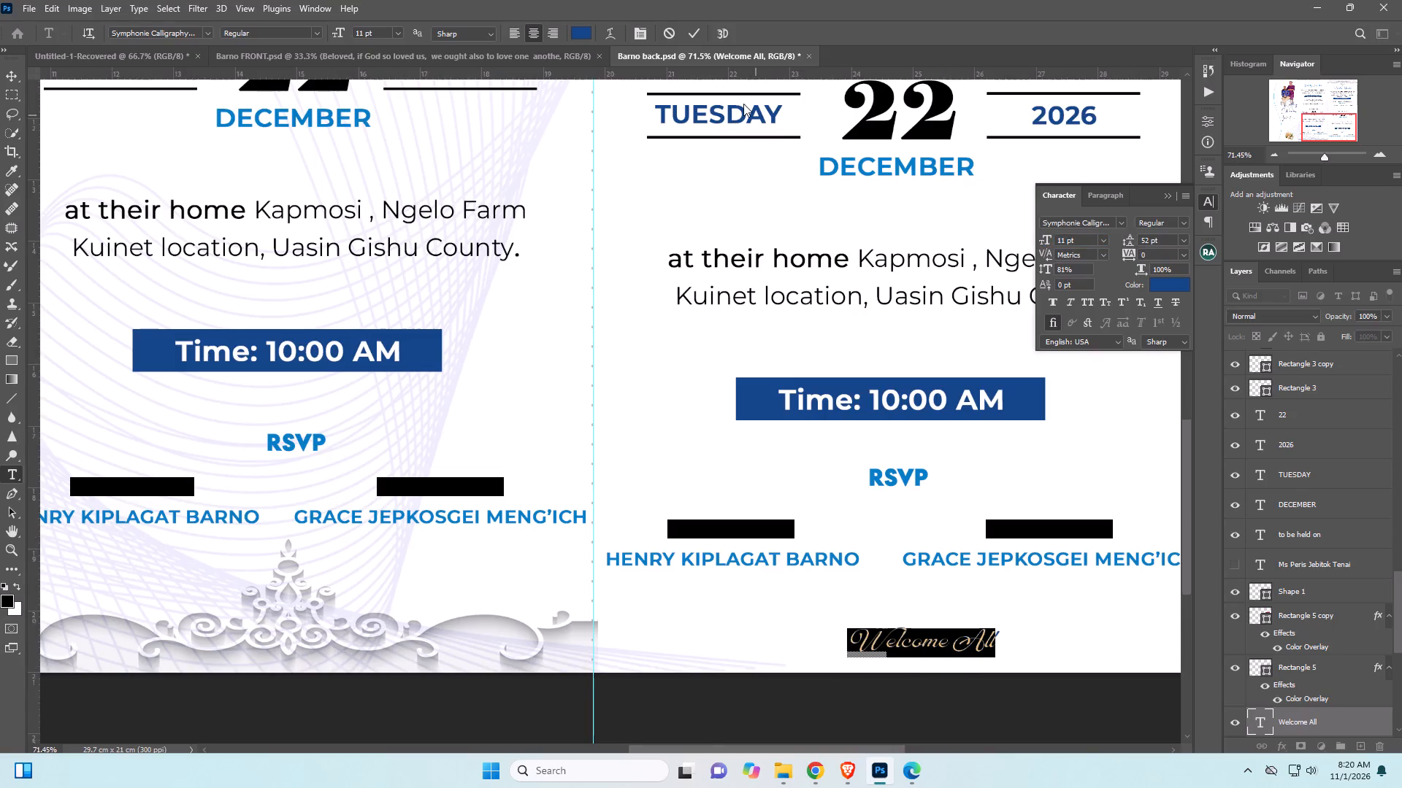
{"action": "left_click", "coordinate": [702, 29]}
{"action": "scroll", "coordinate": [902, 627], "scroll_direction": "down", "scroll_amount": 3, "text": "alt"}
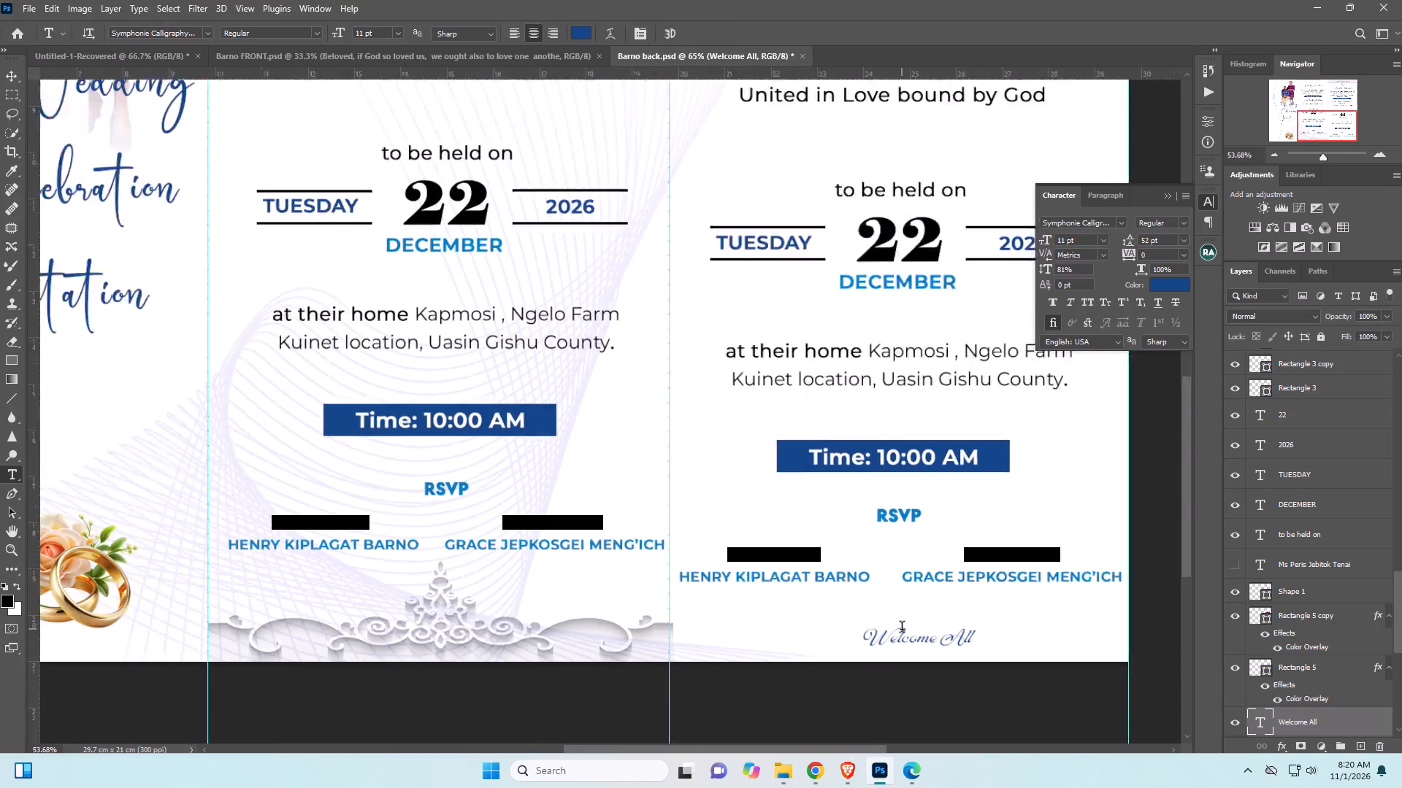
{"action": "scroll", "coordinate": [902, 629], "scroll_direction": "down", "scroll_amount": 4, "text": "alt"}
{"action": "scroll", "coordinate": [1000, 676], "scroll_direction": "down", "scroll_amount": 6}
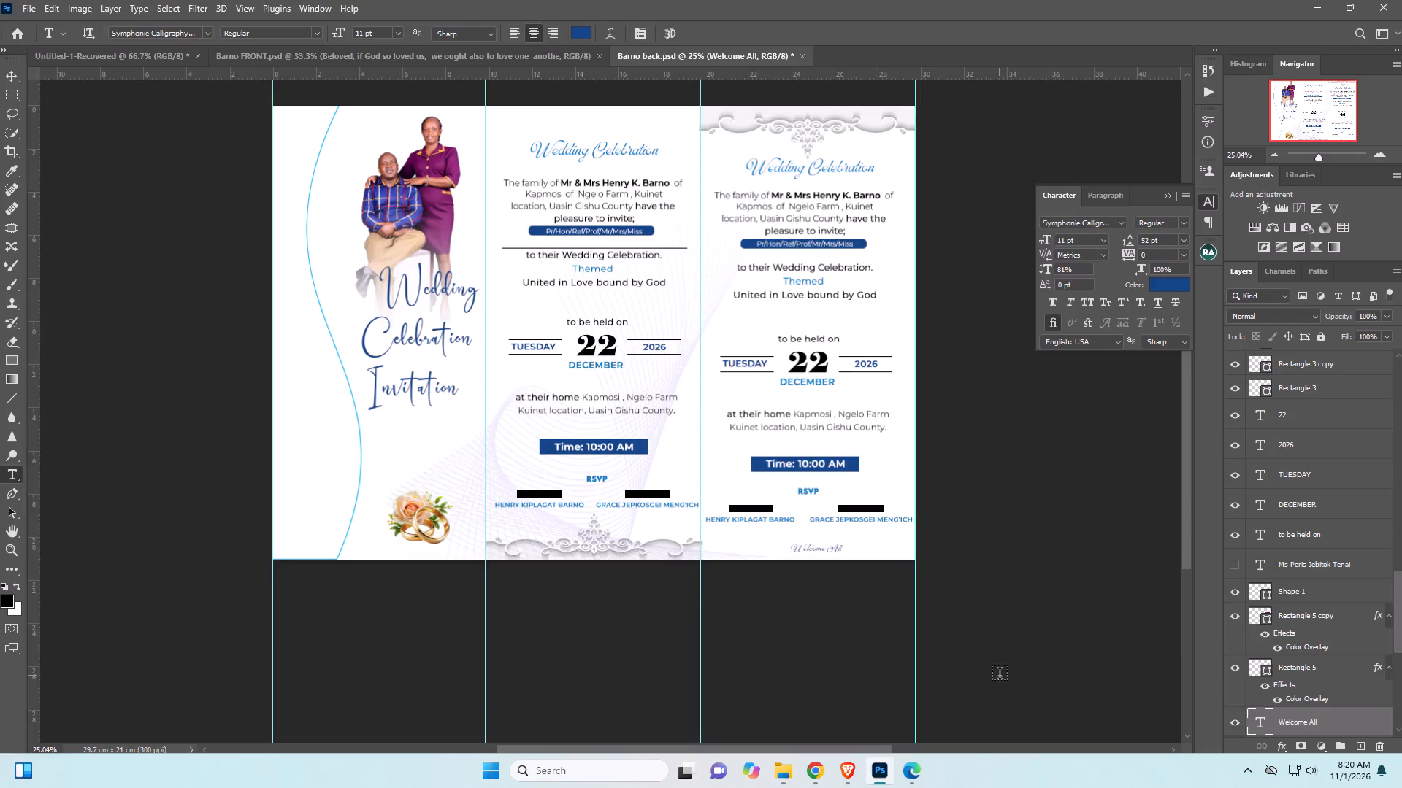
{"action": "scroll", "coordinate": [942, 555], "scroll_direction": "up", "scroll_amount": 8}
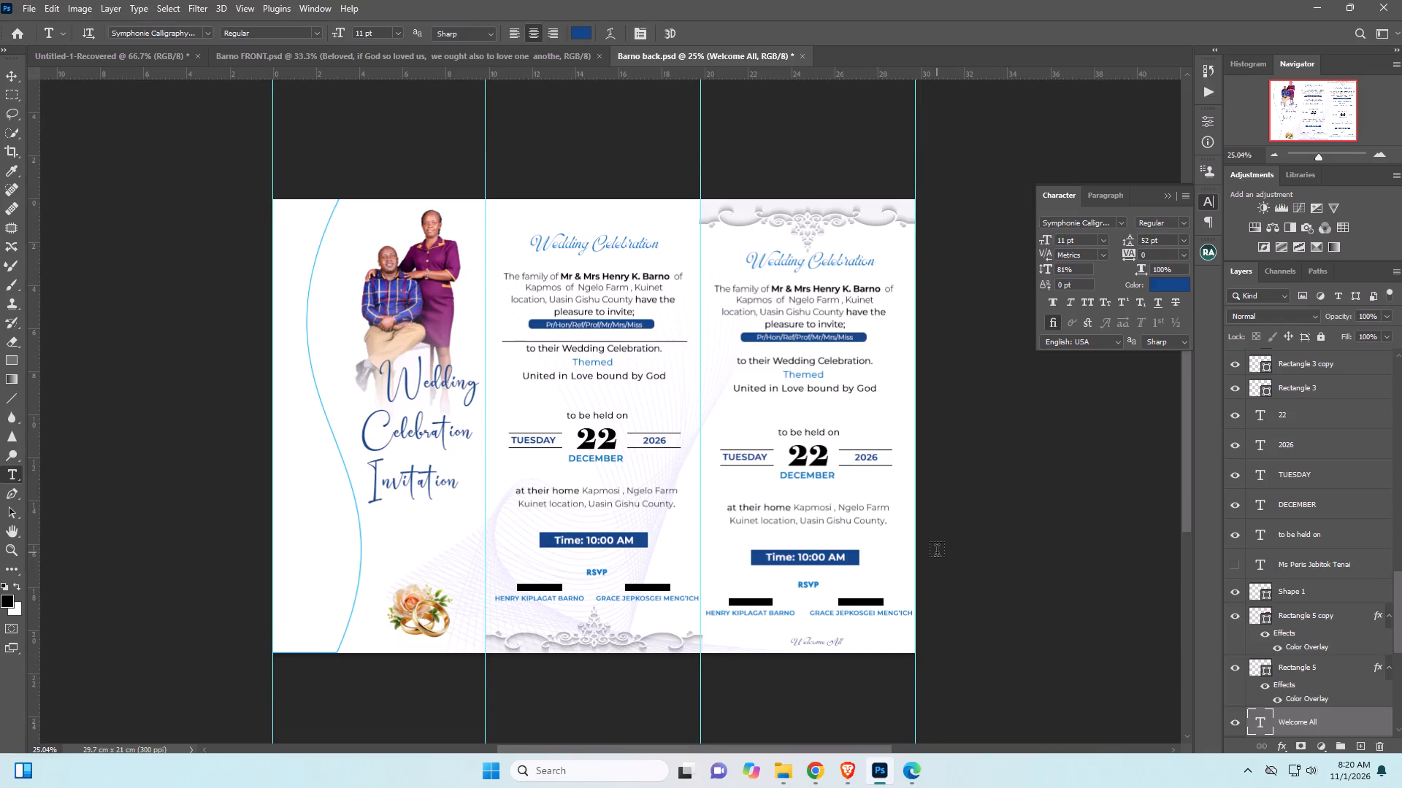
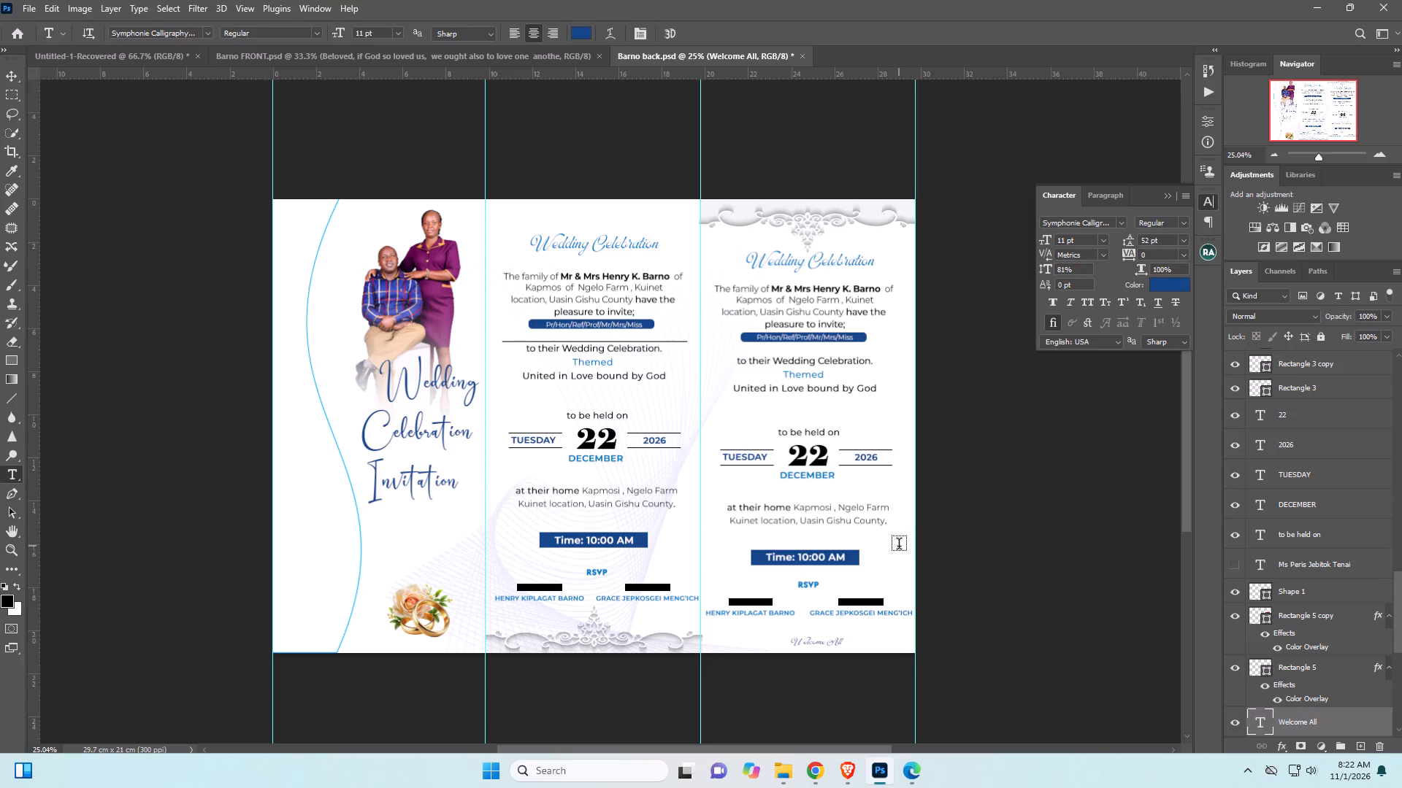
Nudge the "Welcome All" text at the bottom of the third panel slightly left and up, and commit the edit.
{"action": "left_click", "coordinate": [810, 644]}
{"action": "left_click_drag", "start_coordinate": [811, 679], "coordinate": [803, 674]}
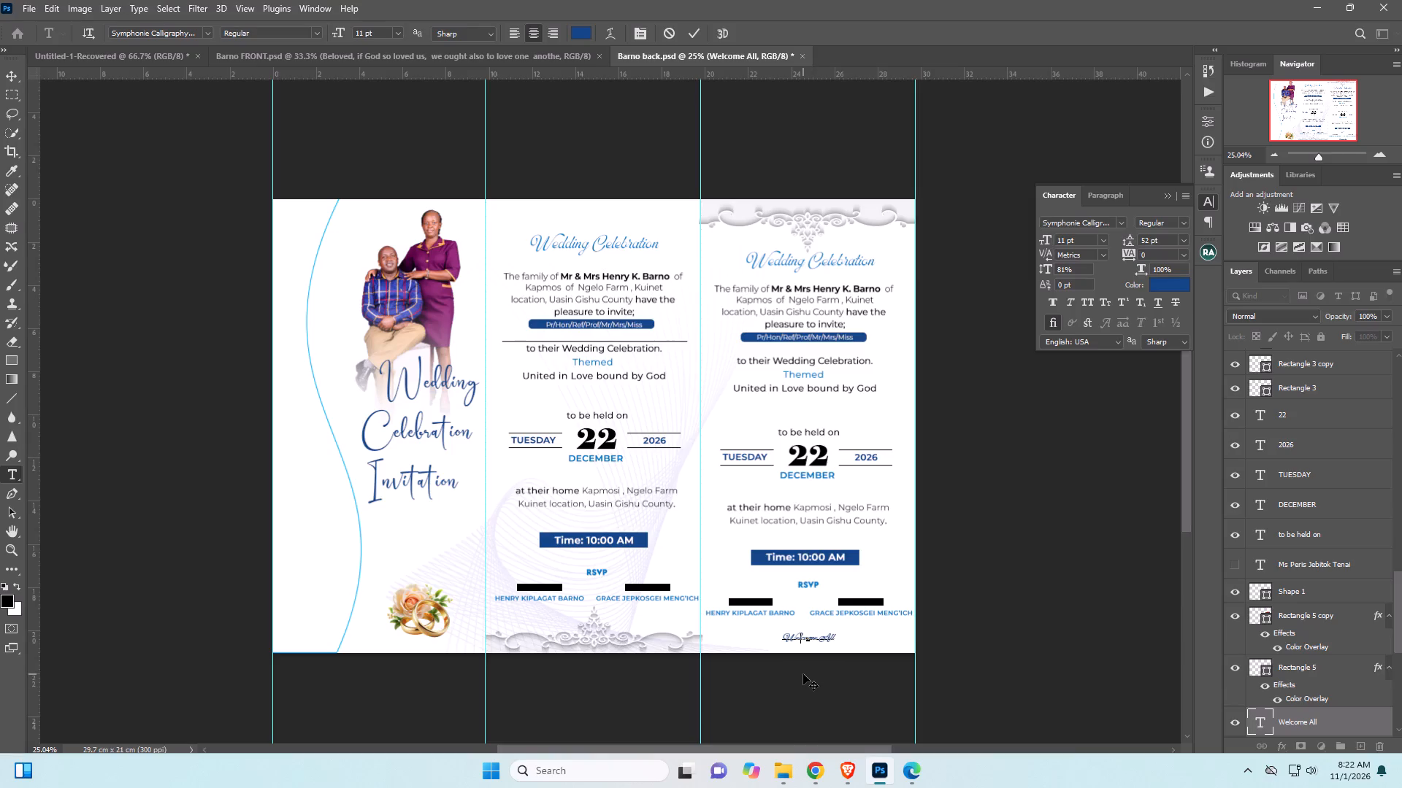
{"action": "left_click", "coordinate": [695, 34]}
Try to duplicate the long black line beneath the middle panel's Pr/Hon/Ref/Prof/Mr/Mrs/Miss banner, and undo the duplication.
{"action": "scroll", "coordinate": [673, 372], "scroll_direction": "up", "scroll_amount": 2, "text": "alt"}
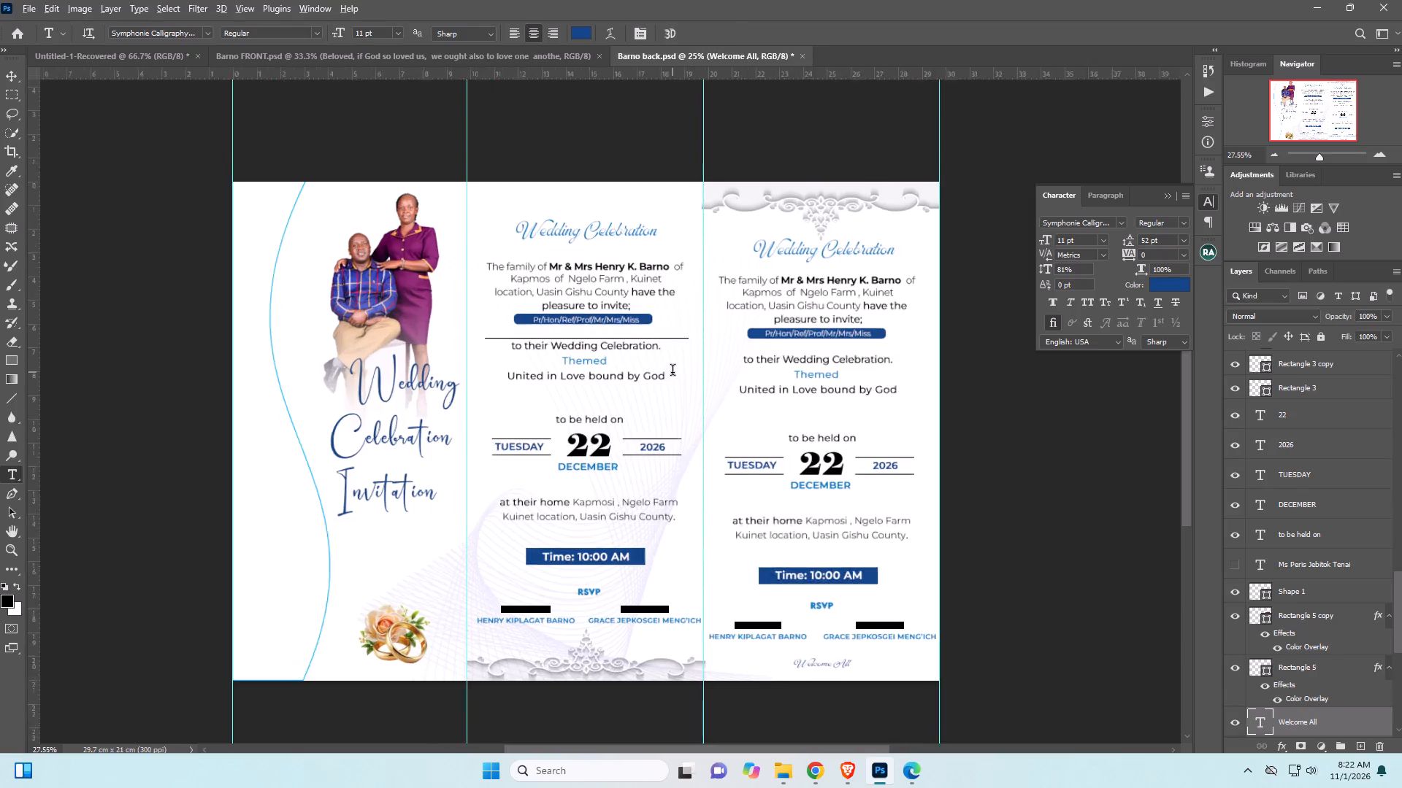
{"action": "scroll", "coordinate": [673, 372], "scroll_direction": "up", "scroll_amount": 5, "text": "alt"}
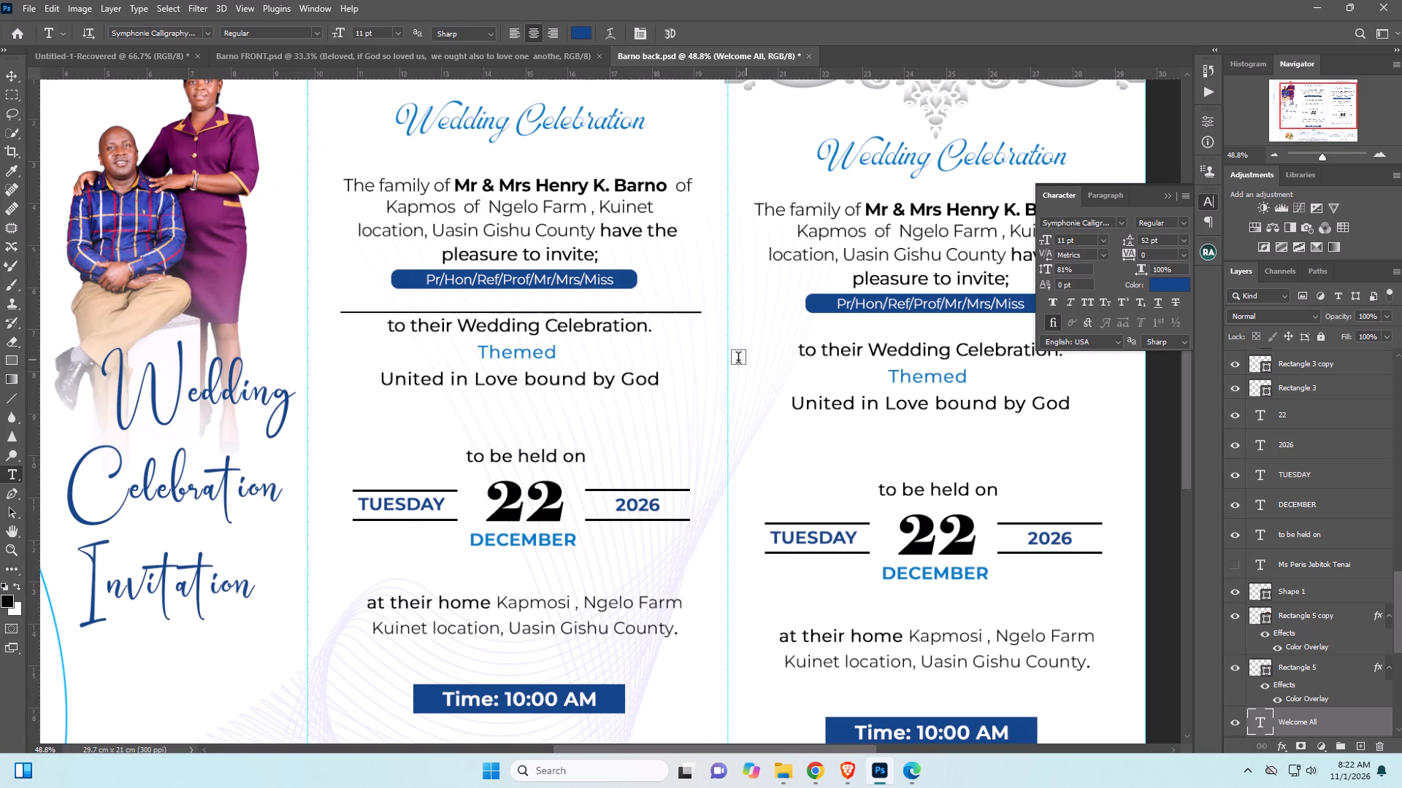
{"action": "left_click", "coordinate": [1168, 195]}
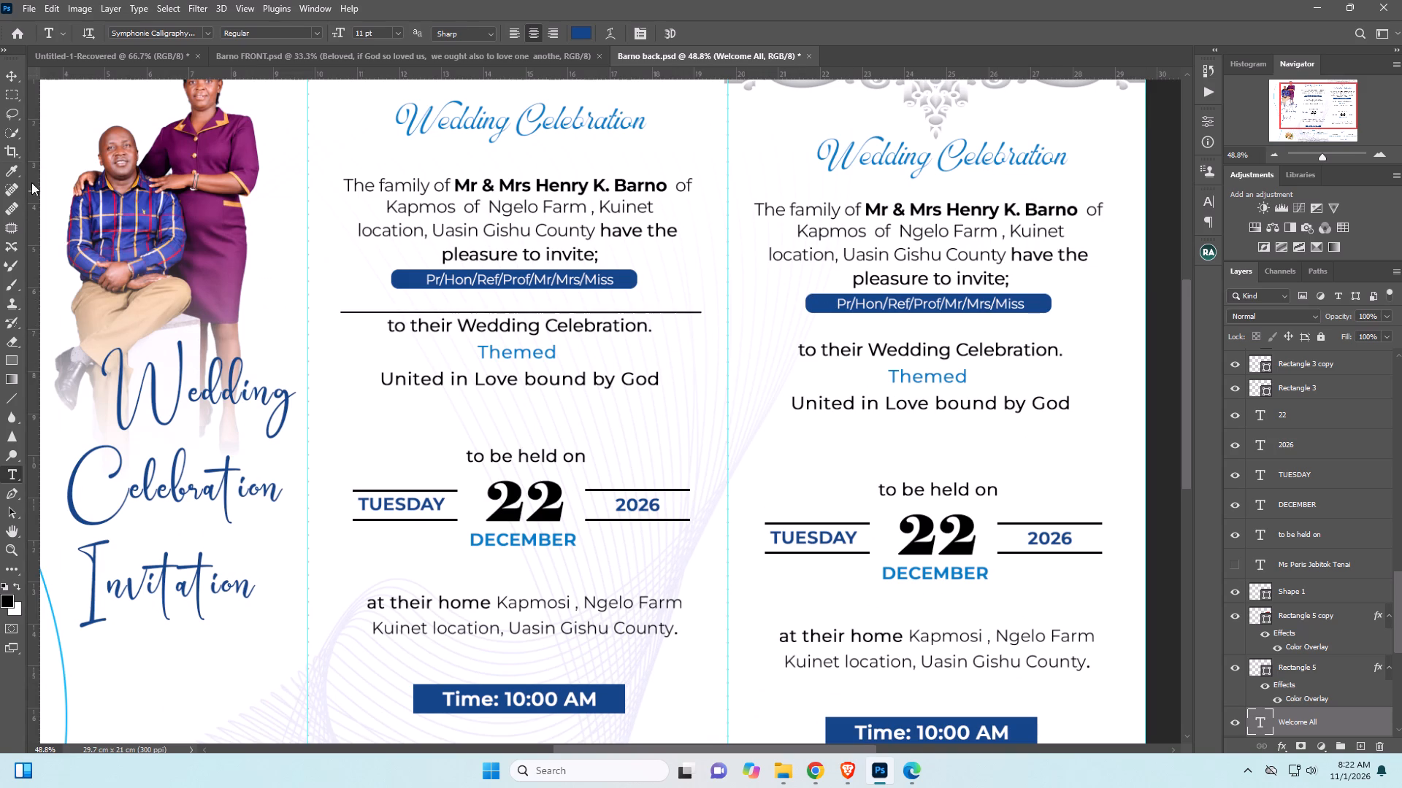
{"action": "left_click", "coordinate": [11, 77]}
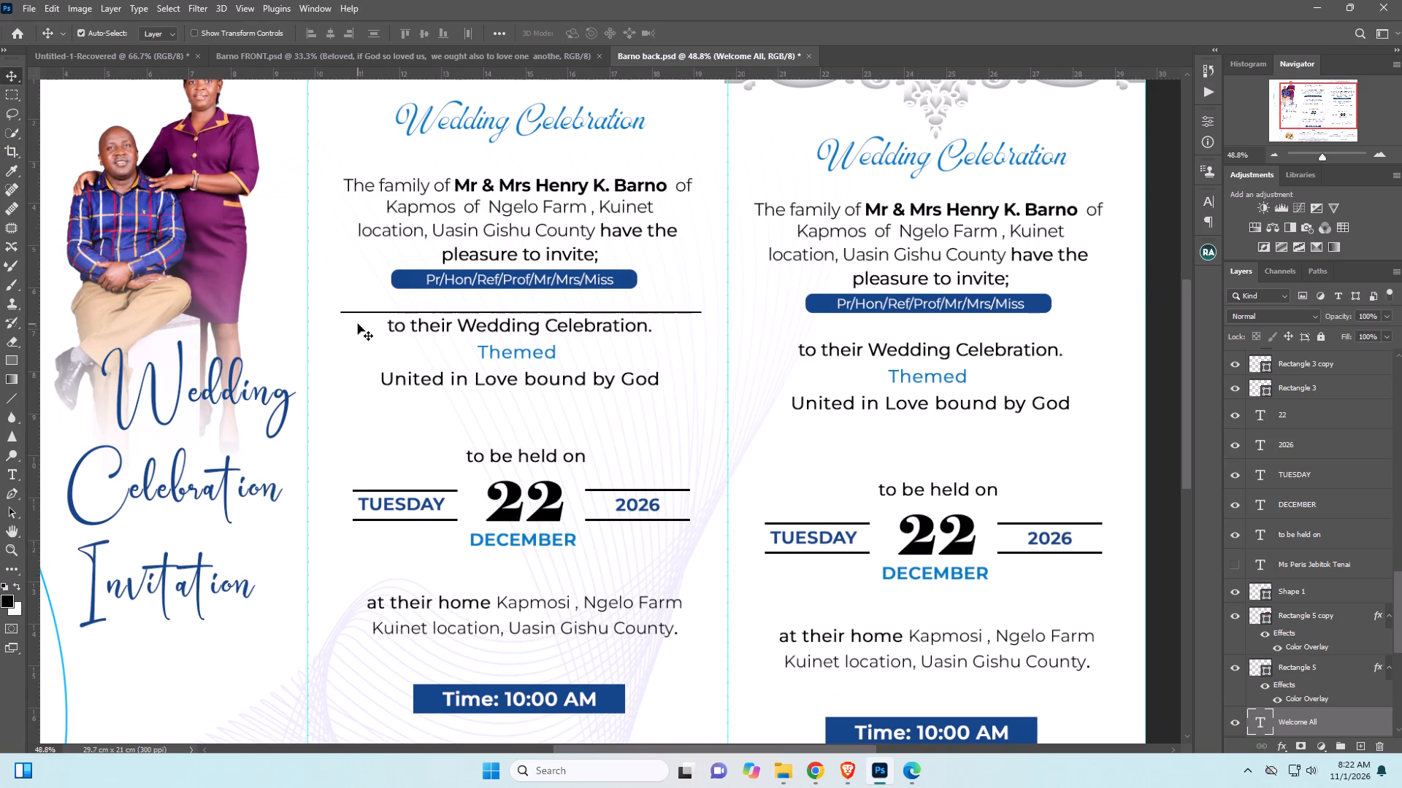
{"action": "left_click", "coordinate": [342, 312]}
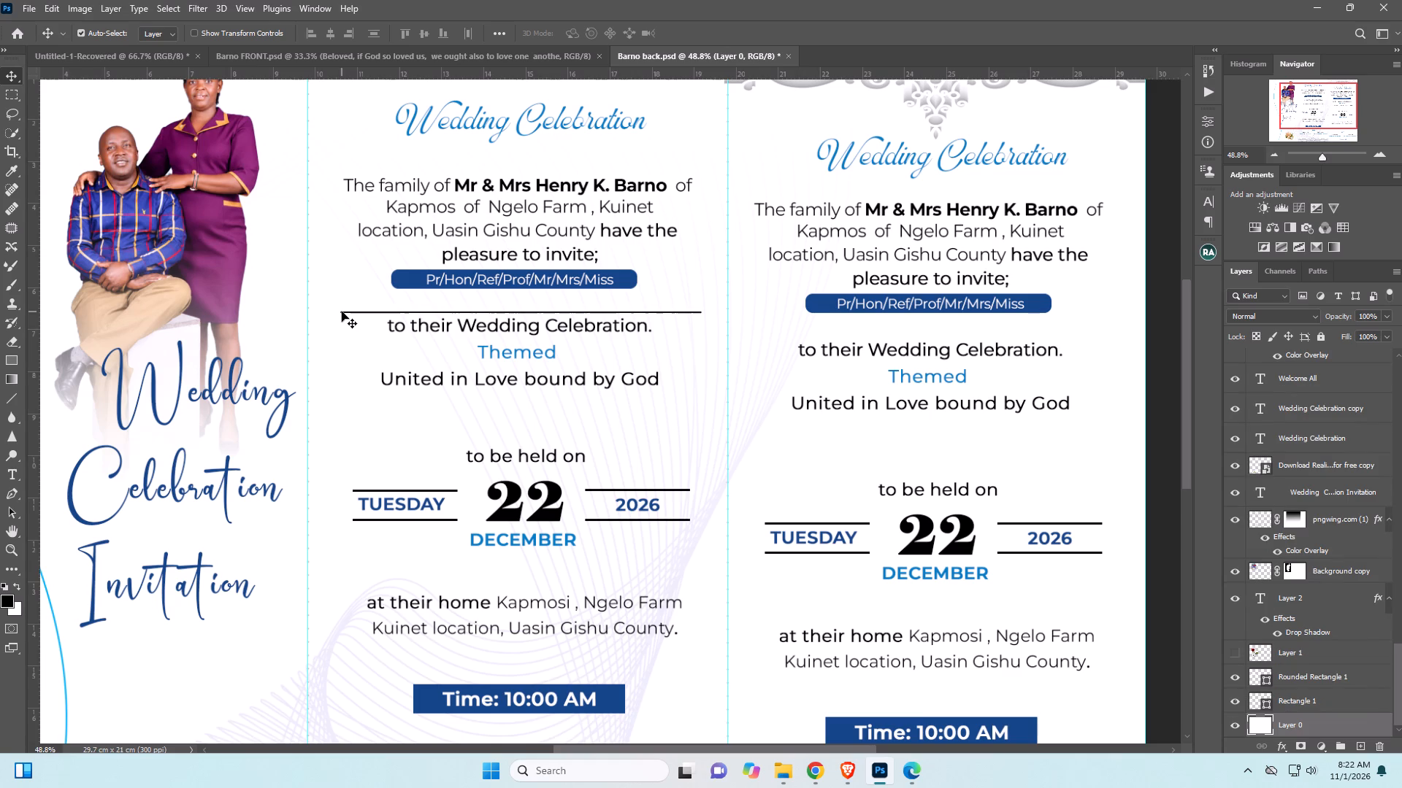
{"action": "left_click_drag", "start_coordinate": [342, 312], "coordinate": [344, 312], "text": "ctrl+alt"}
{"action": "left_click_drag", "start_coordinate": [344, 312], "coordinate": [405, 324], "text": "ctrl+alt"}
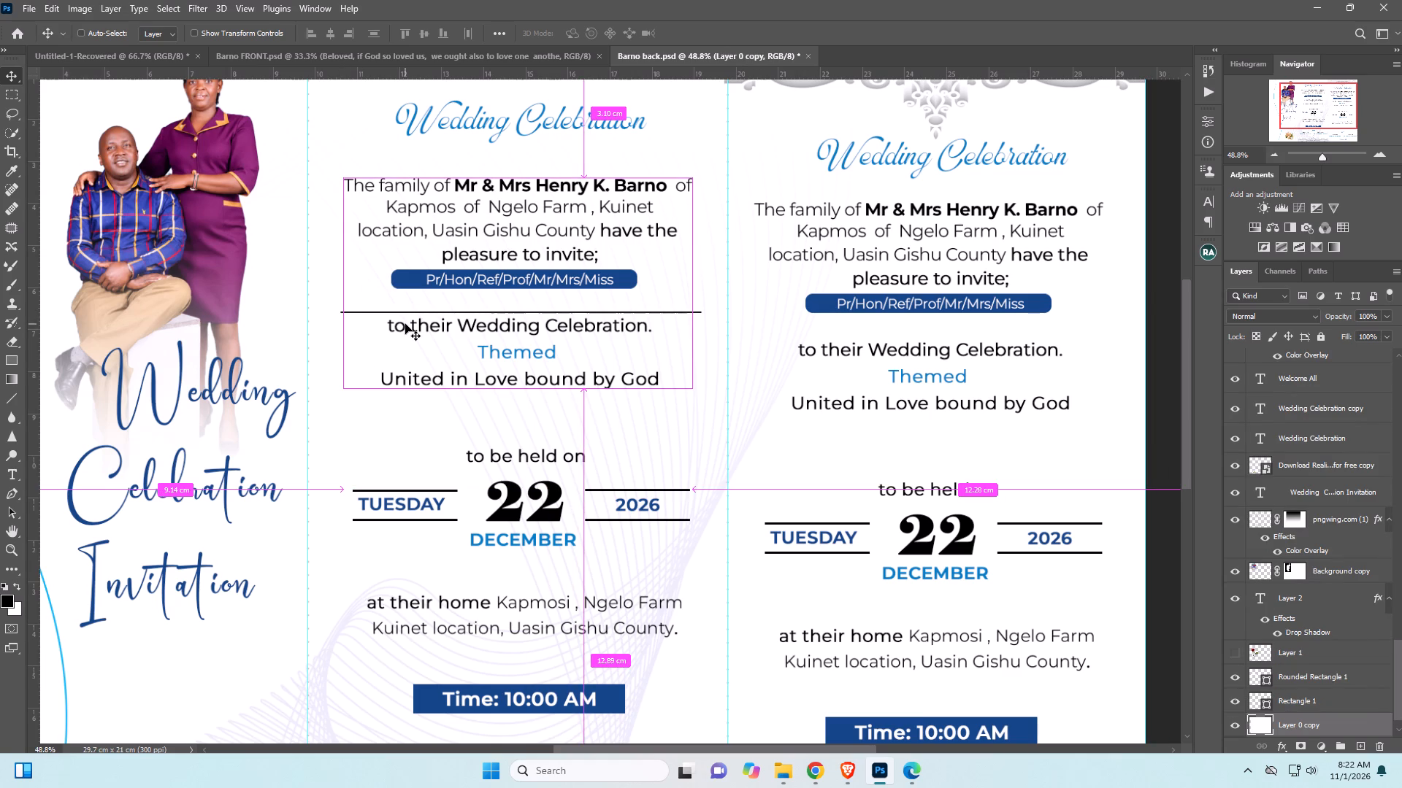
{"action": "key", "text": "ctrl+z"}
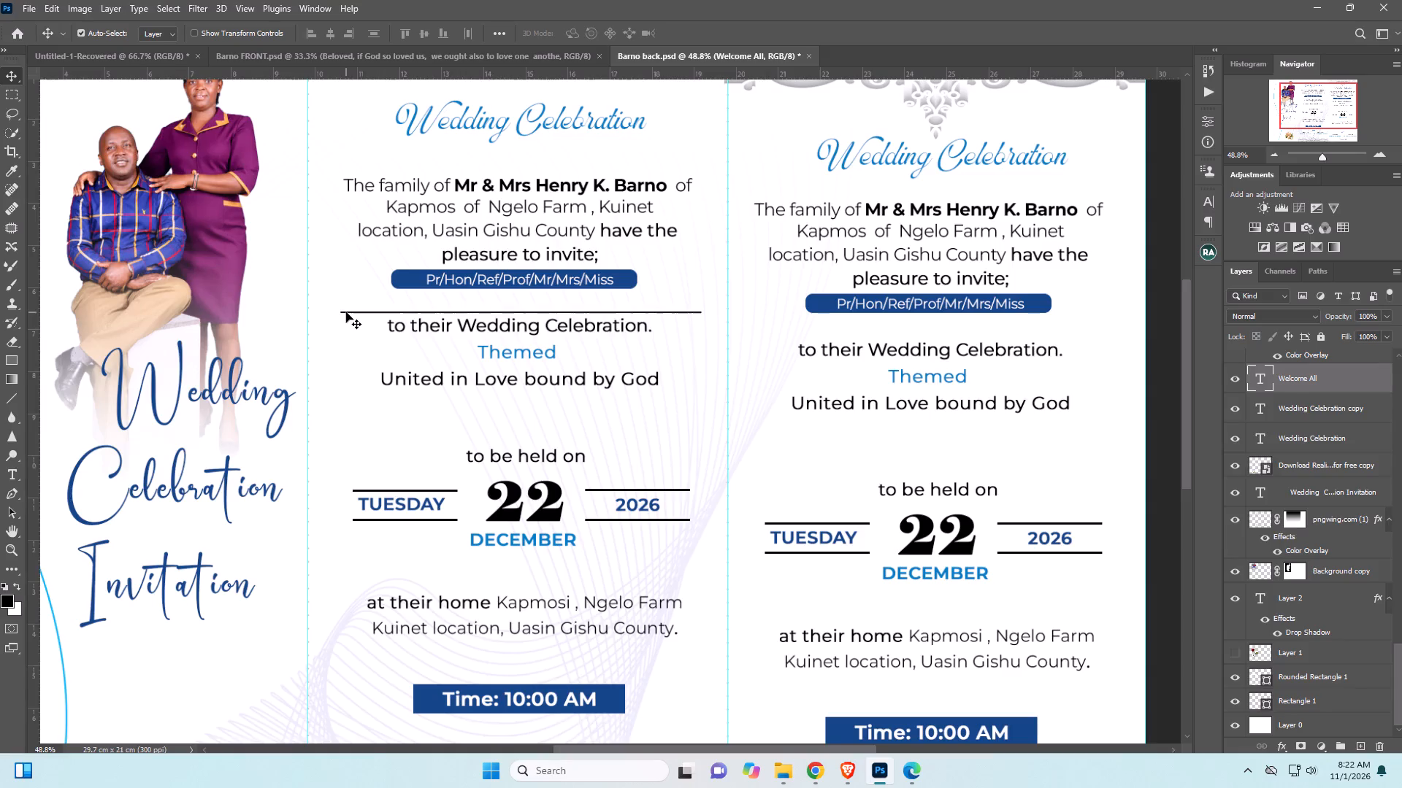
Check whether Rectangle 1 or Layer 0 holds the middle panel's long black line by briefly toggling each layer's visibility.
{"action": "left_click", "coordinate": [346, 312]}
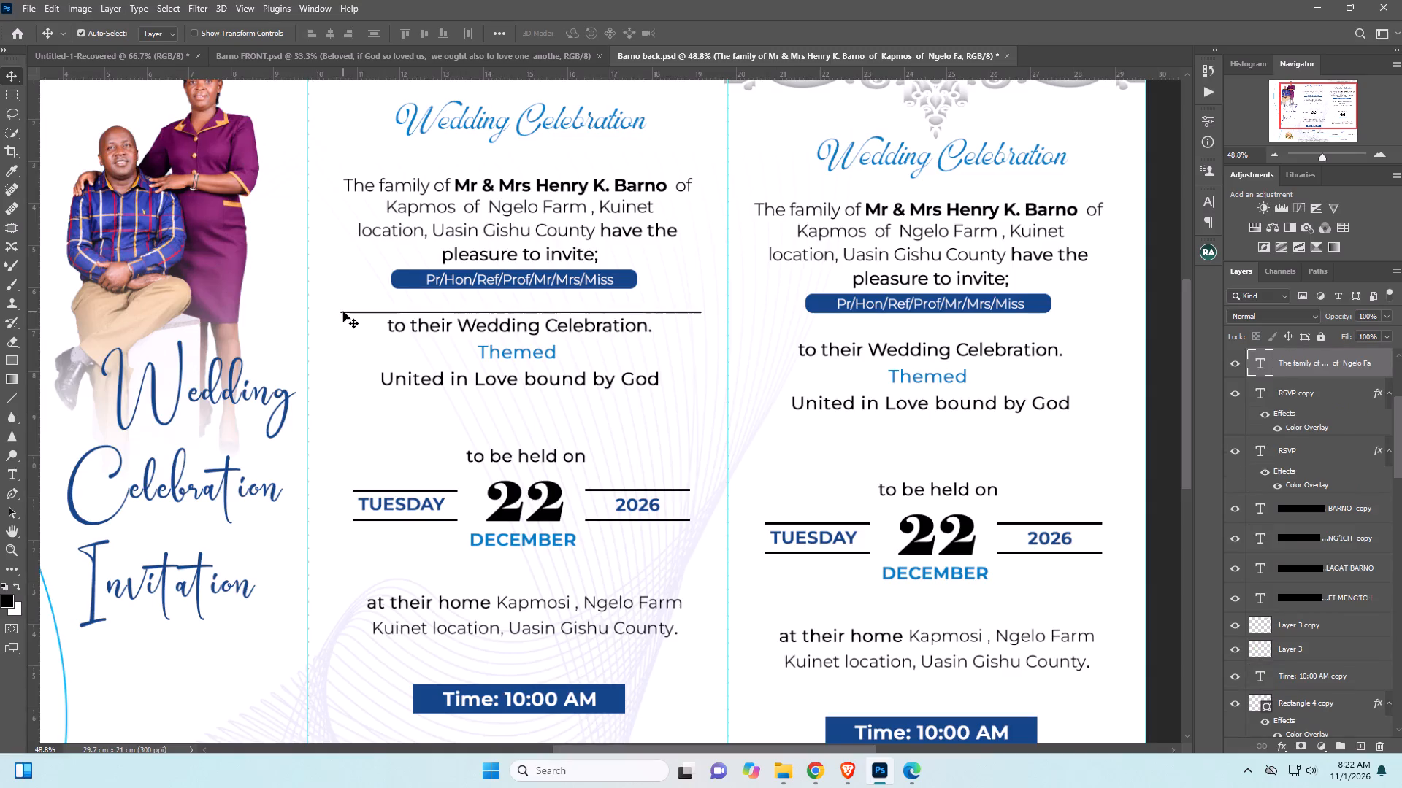
{"action": "left_click", "coordinate": [342, 312]}
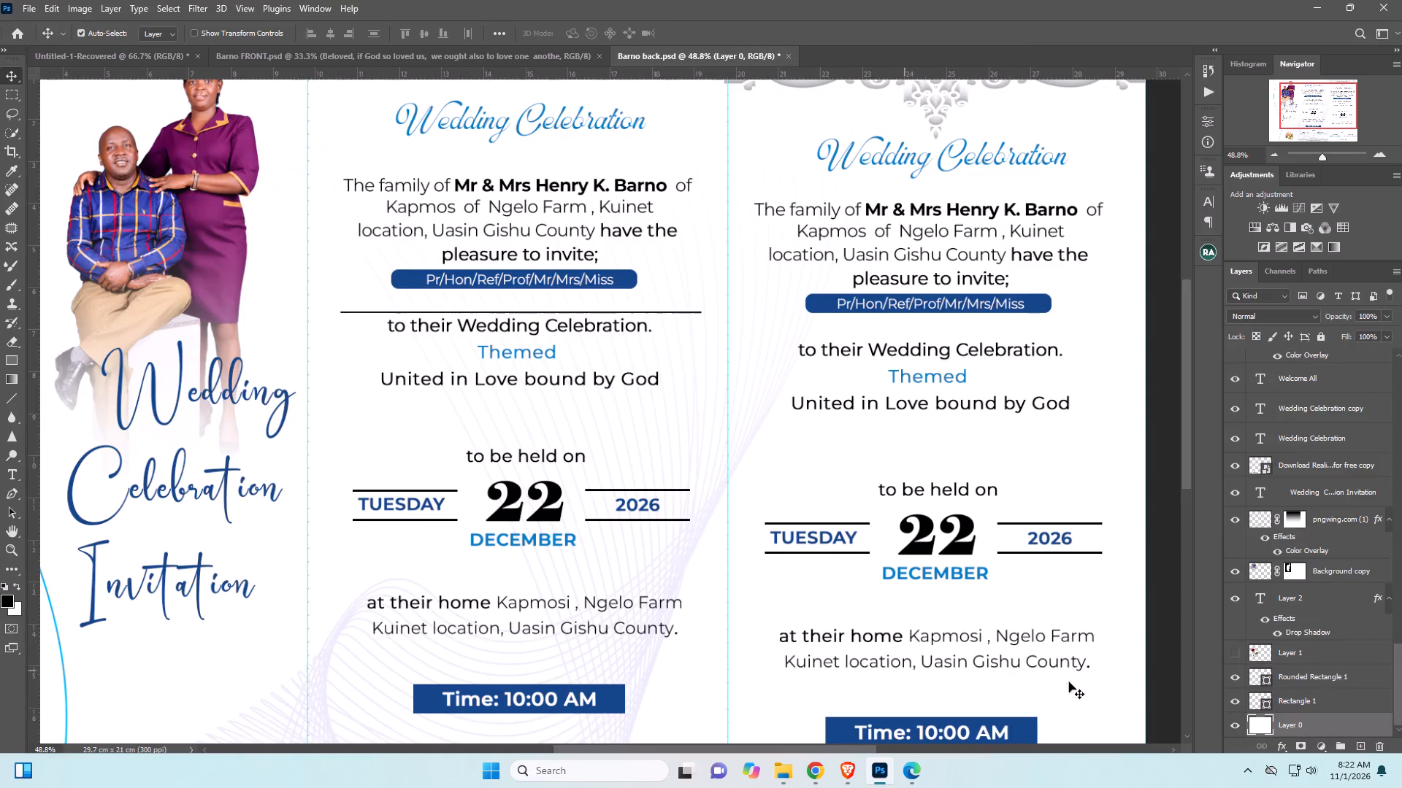
{"action": "left_click", "coordinate": [1234, 703]}
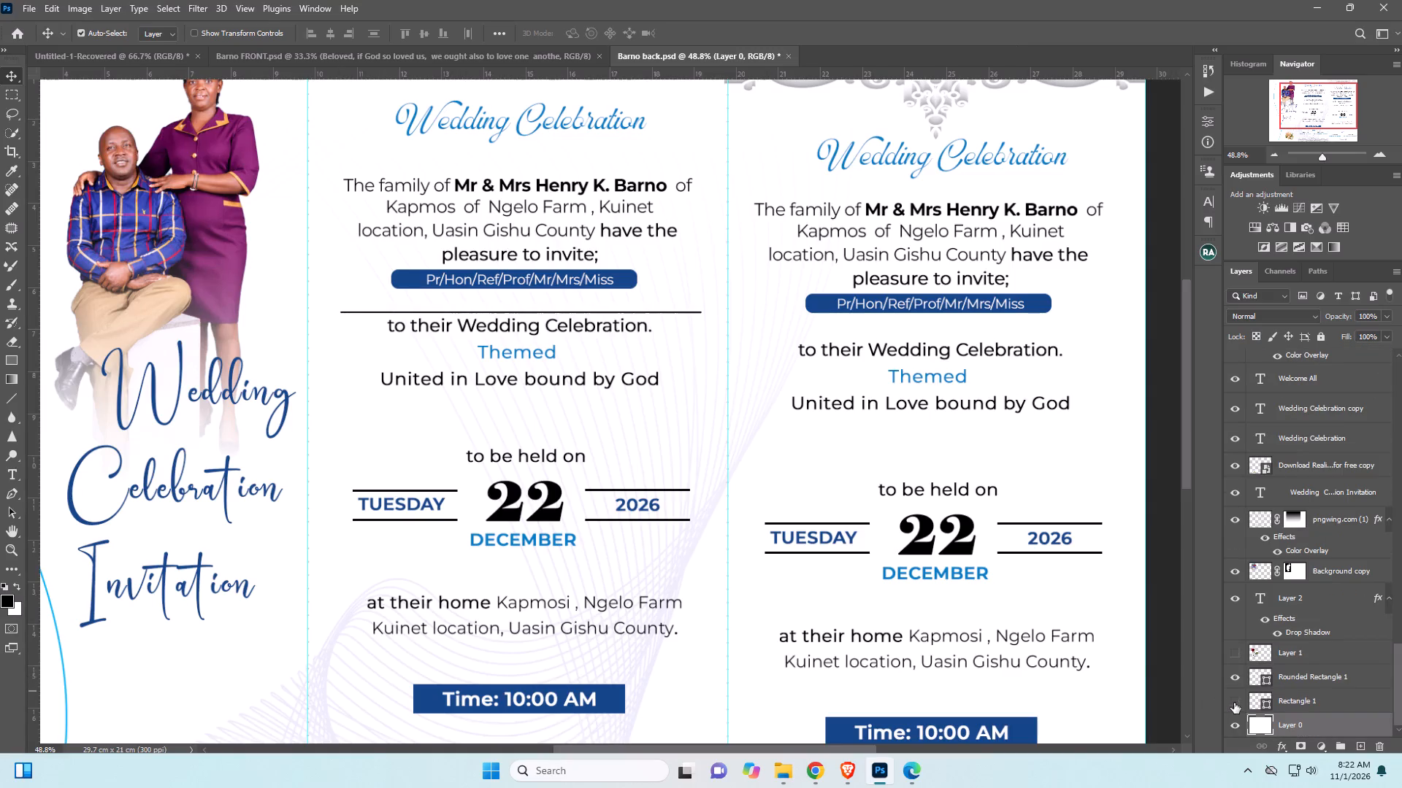
{"action": "left_click", "coordinate": [1234, 703]}
{"action": "left_click", "coordinate": [1236, 725]}
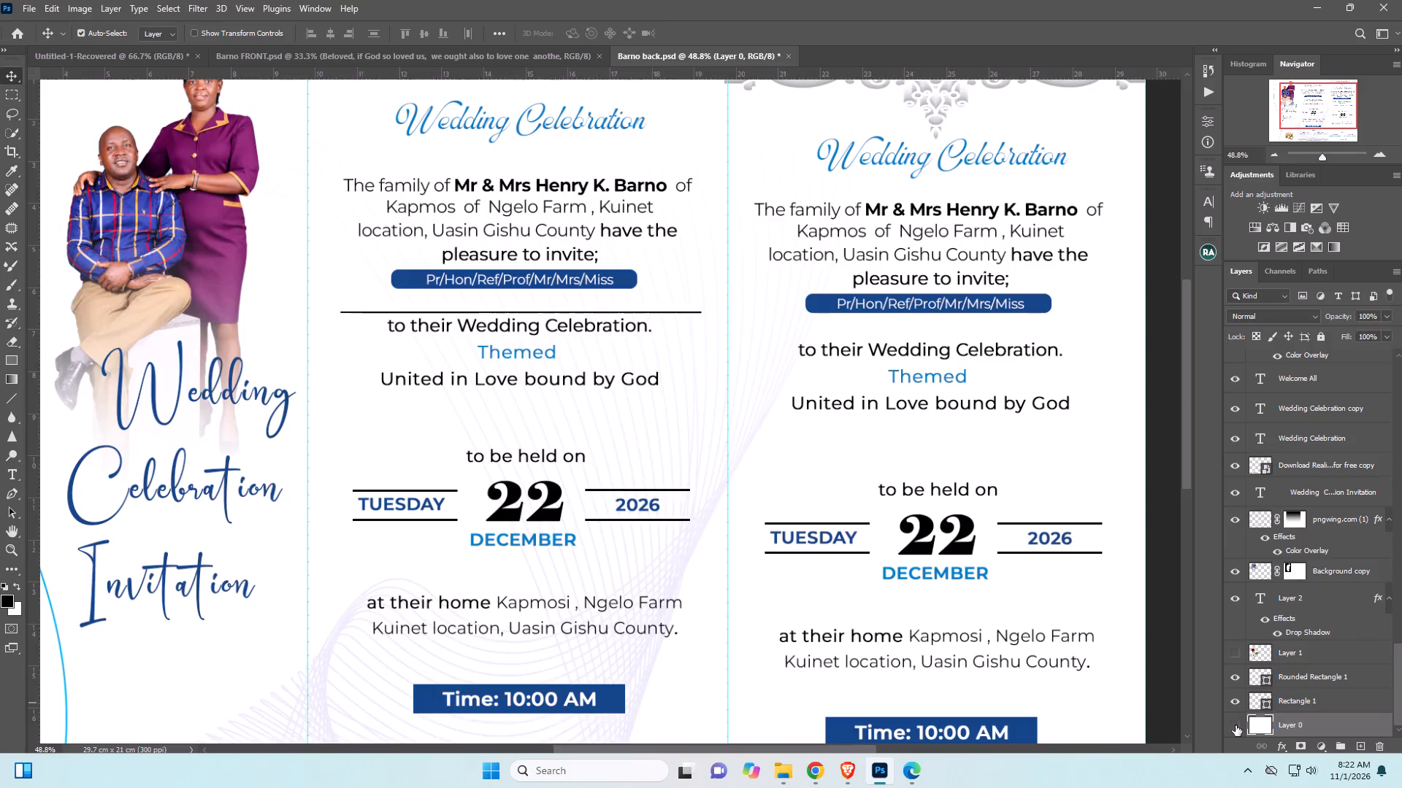
{"action": "left_click", "coordinate": [1236, 725]}
Hide the middle panel's "The family of..." invitation text layer to isolate the black line beneath the blue banner.
{"action": "left_click", "coordinate": [537, 255]}
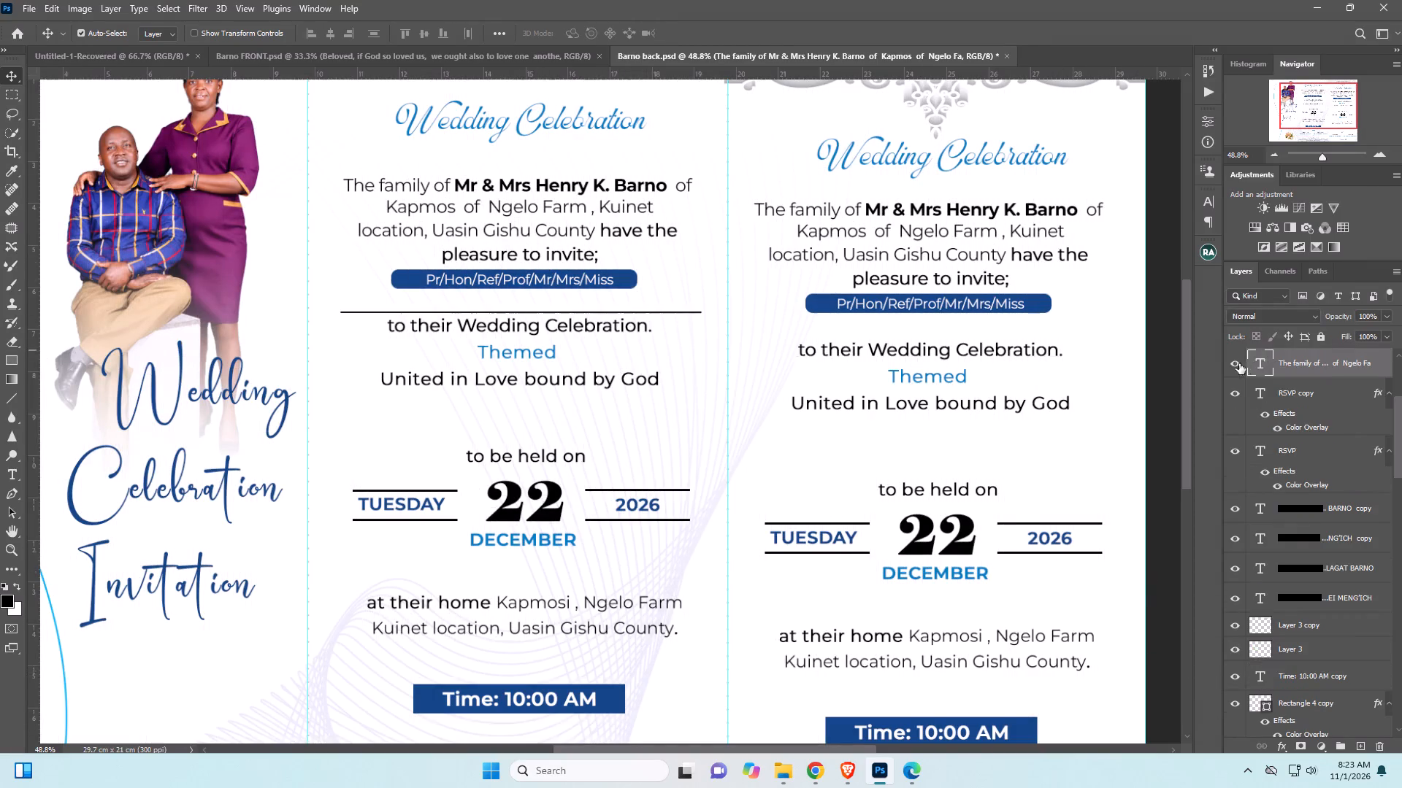
{"action": "left_click", "coordinate": [1236, 363]}
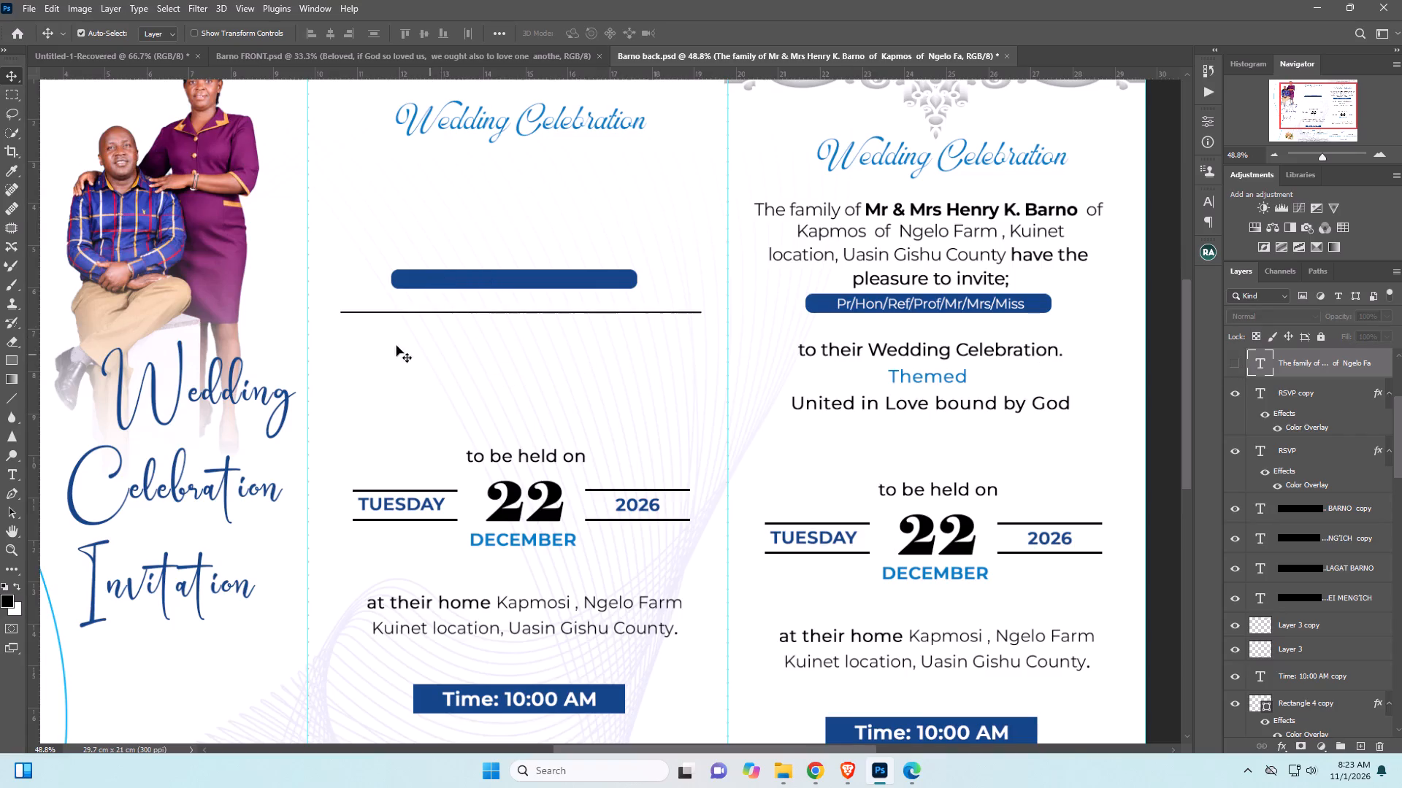
Examine the isolated black line up close and check whether Layer 0 or Rounded Rectangle 1 contains it by toggling their visibility.
{"action": "left_click", "coordinate": [358, 312]}
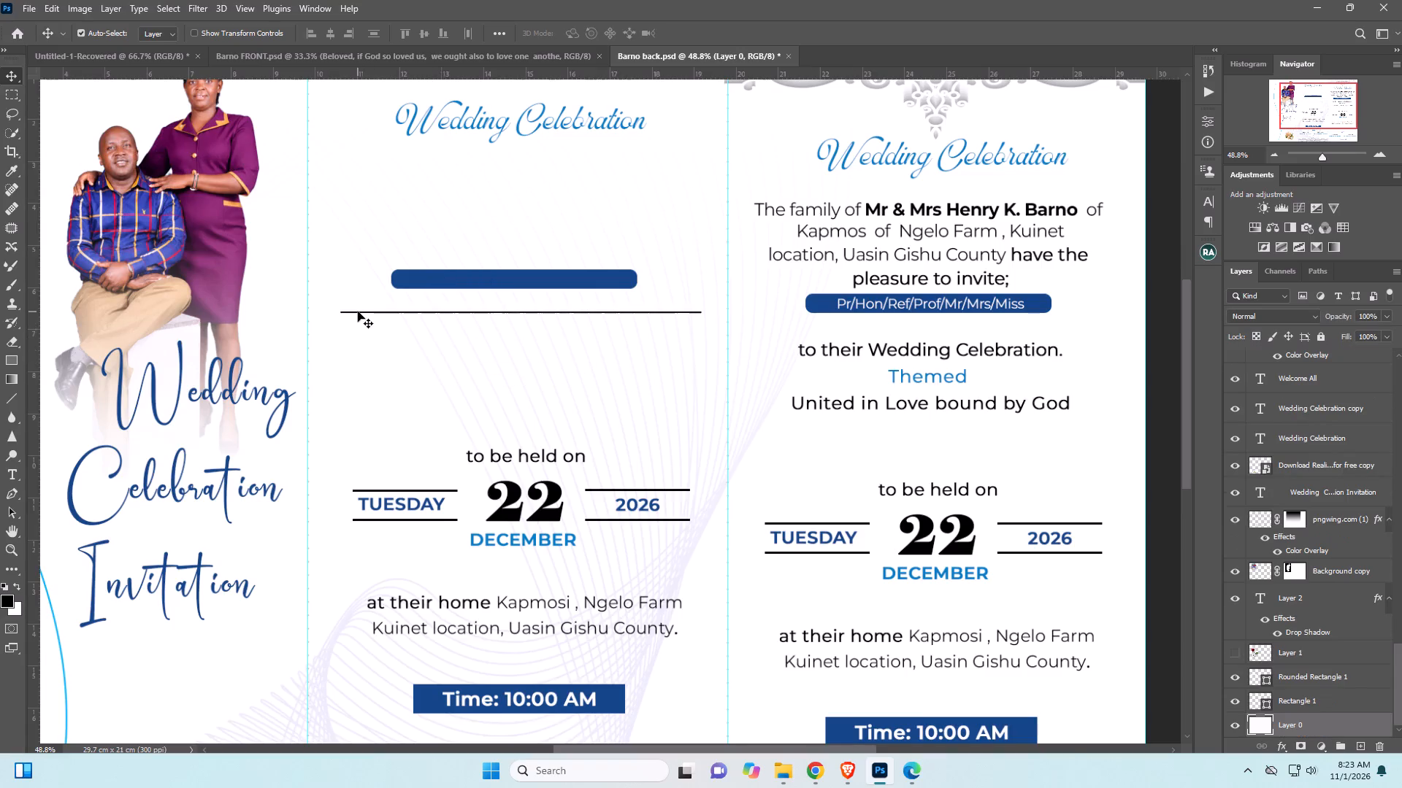
{"action": "scroll", "coordinate": [358, 312], "scroll_direction": "up", "scroll_amount": 3, "text": "alt"}
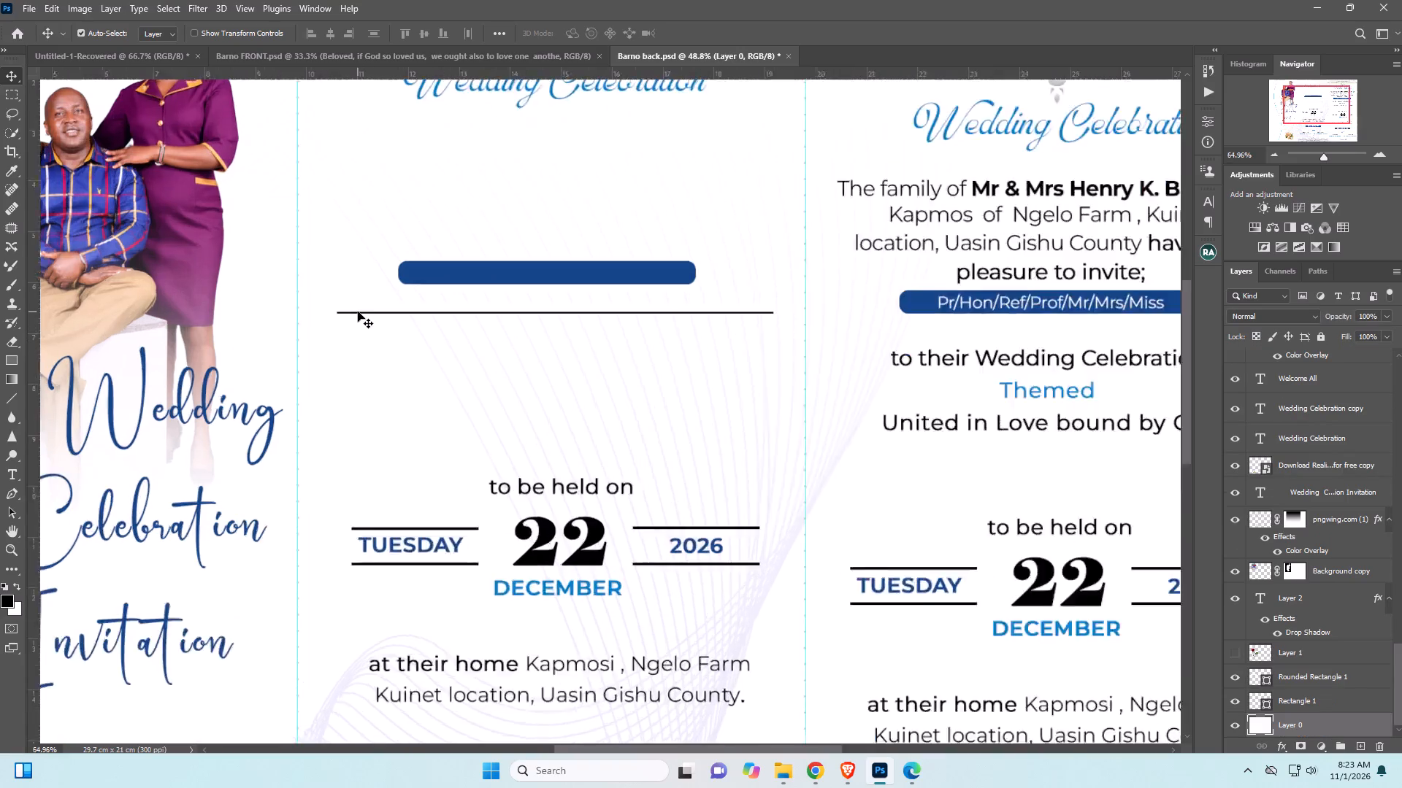
{"action": "scroll", "coordinate": [358, 312], "scroll_direction": "up", "scroll_amount": 3, "text": "alt"}
{"action": "left_click", "coordinate": [357, 311]}
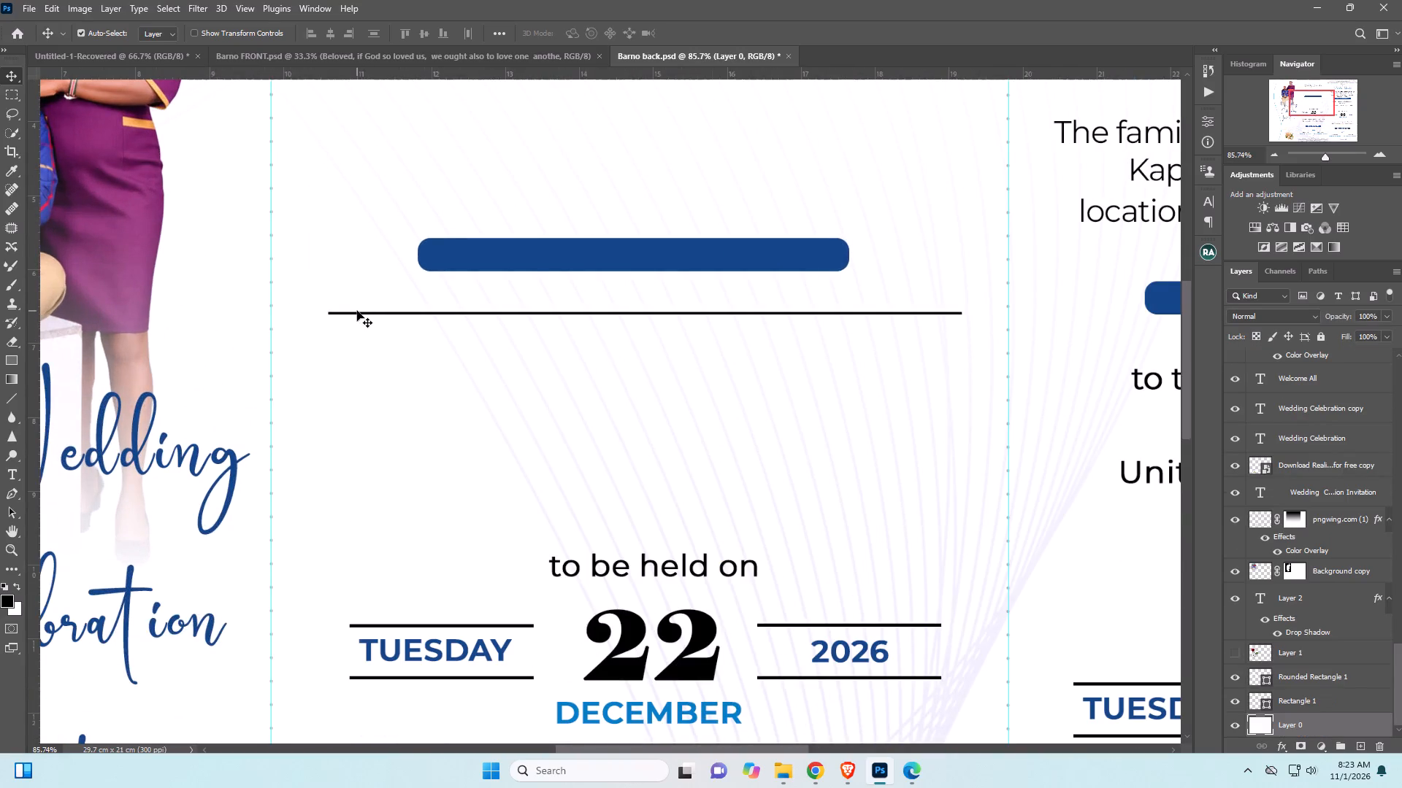
{"action": "left_click", "coordinate": [332, 312]}
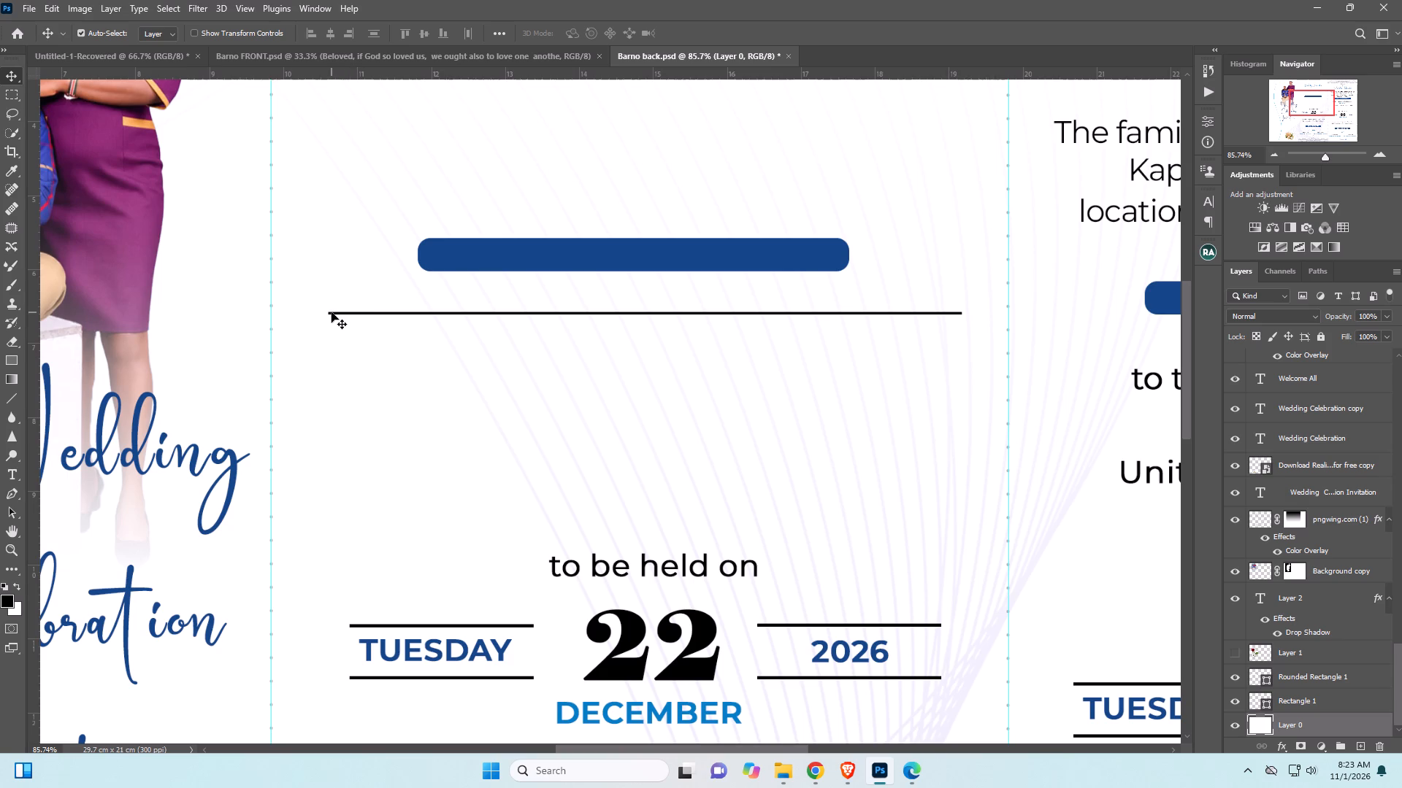
{"action": "double_click", "coordinate": [332, 312]}
{"action": "left_click", "coordinate": [1236, 725]}
{"action": "left_click", "coordinate": [1236, 725]}
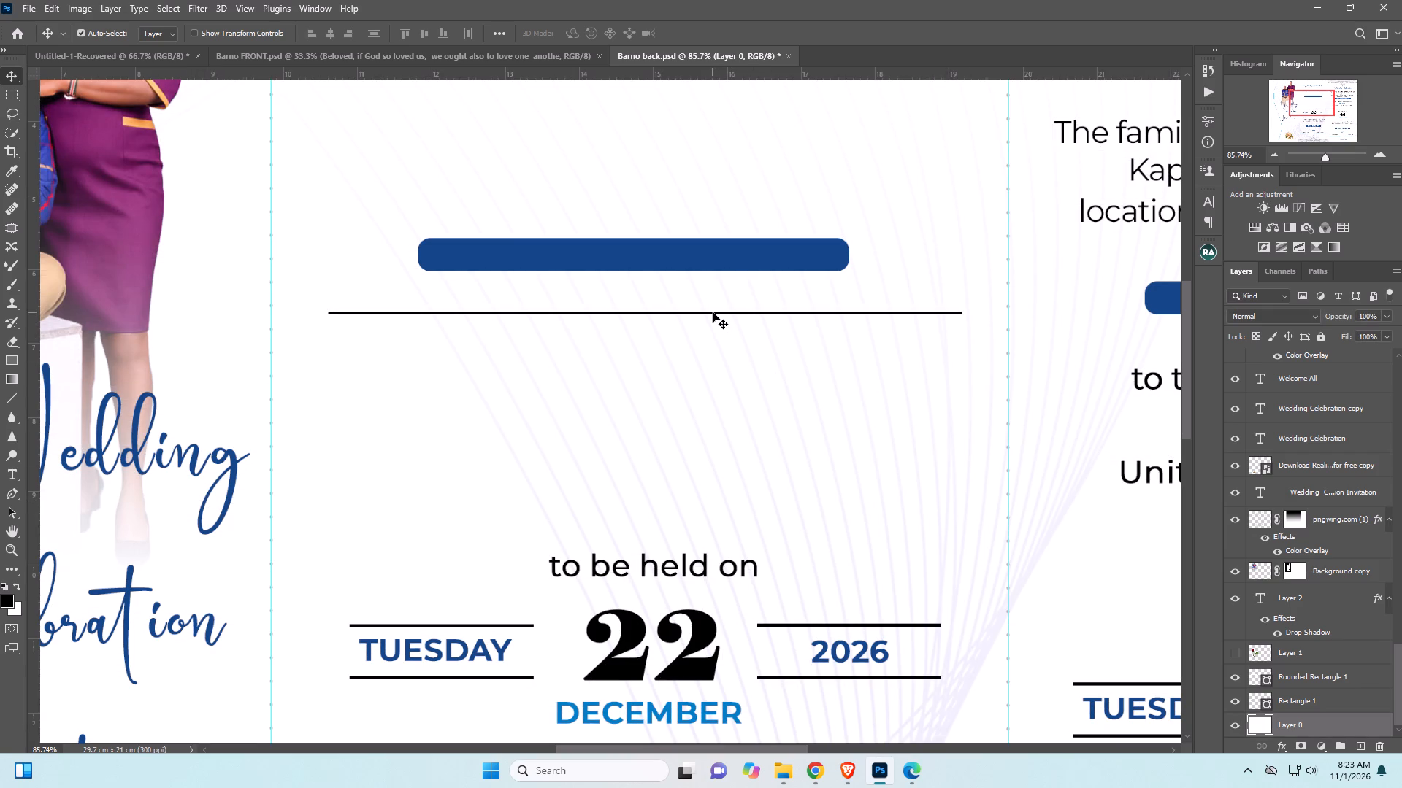
{"action": "left_click", "coordinate": [713, 312]}
{"action": "double_click", "coordinate": [713, 312]}
{"action": "left_click", "coordinate": [1236, 677]}
{"action": "left_click", "coordinate": [1236, 677]}
Select the long black line beneath the middle panel's blue banner and rename its layer "lime one".
{"action": "left_click", "coordinate": [954, 312]}
{"action": "scroll", "coordinate": [956, 313], "scroll_direction": "up", "scroll_amount": 12, "text": "alt"}
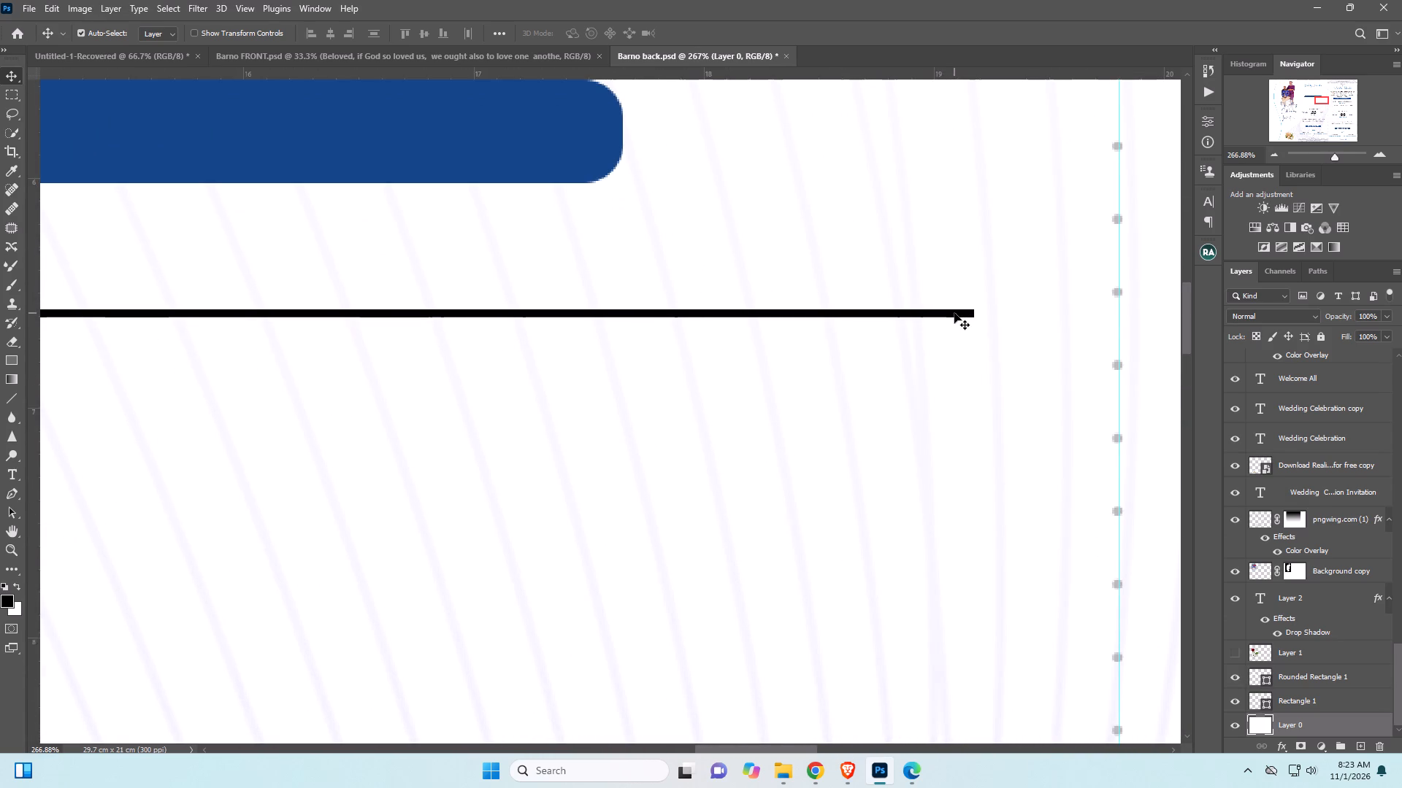
{"action": "left_click", "coordinate": [954, 313]}
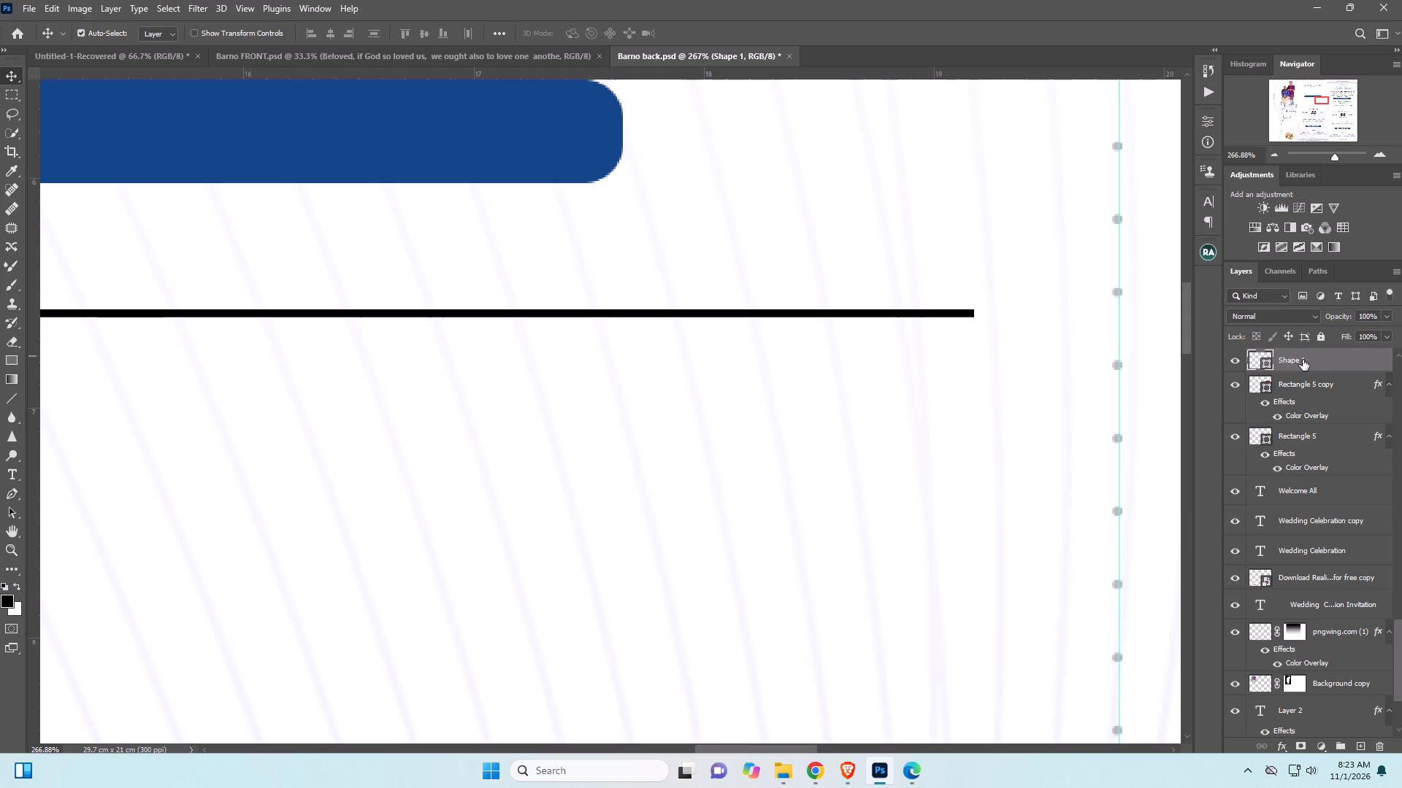
{"action": "left_click", "coordinate": [1303, 361]}
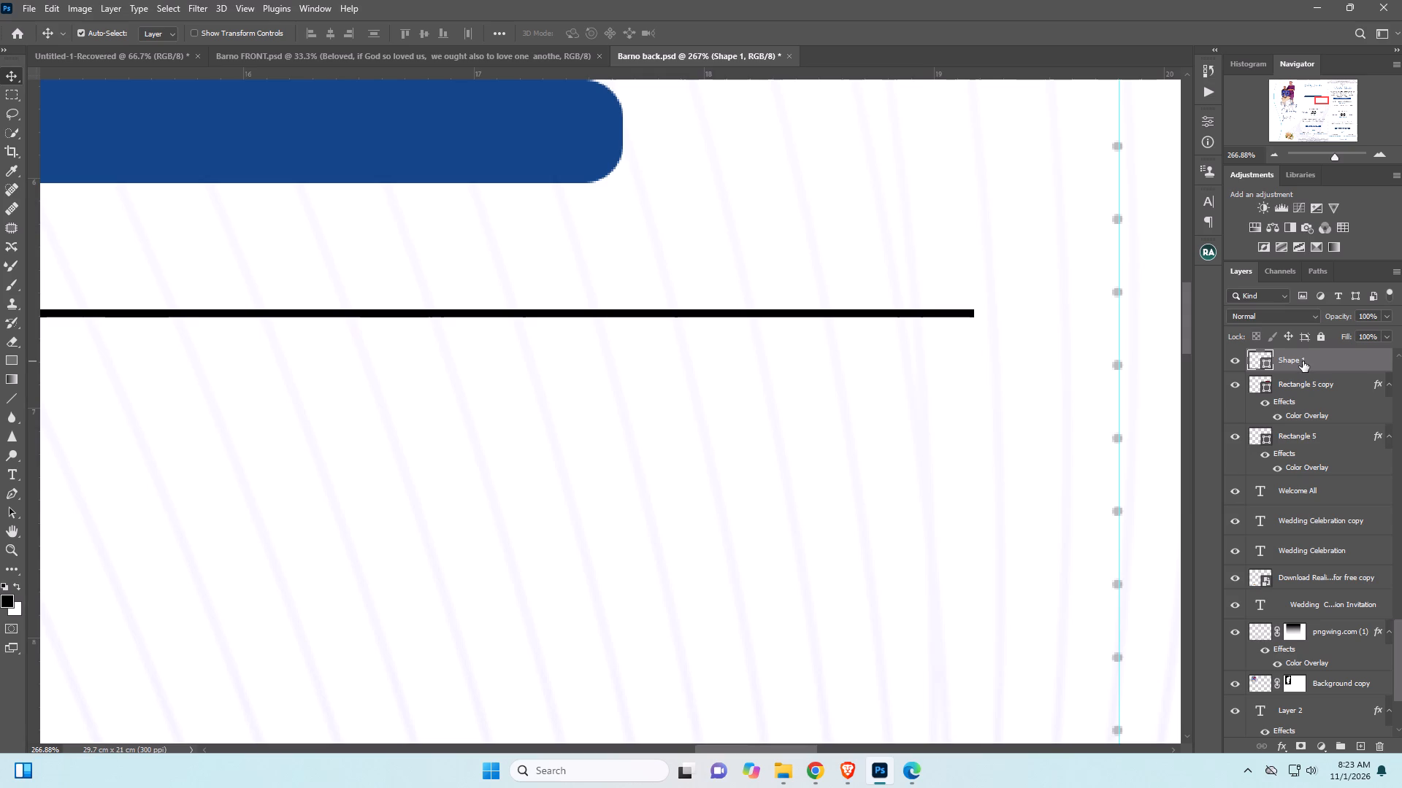
{"action": "left_click", "coordinate": [1308, 361]}
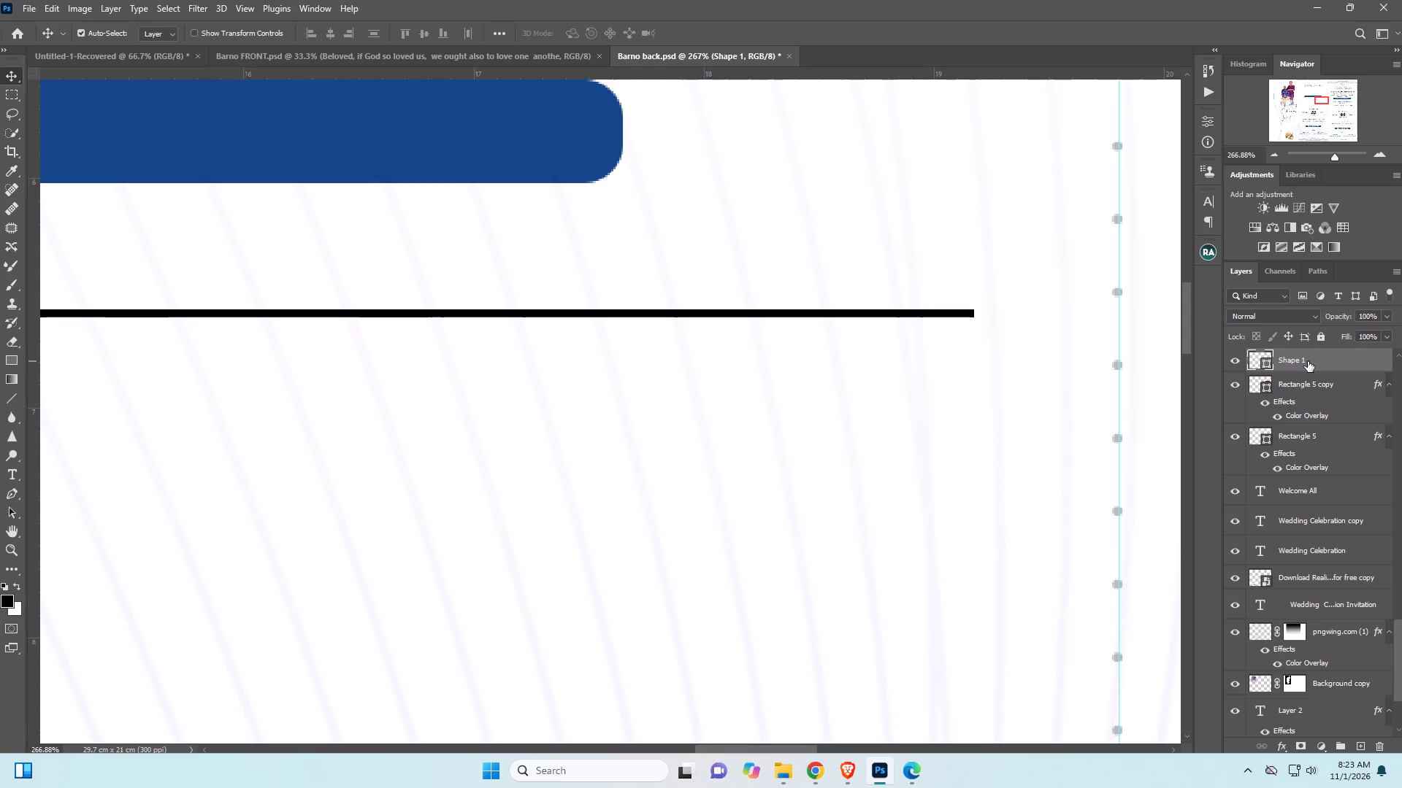
{"action": "left_click", "coordinate": [1308, 361]}
{"action": "left_click_drag", "start_coordinate": [1308, 361], "coordinate": [1279, 361]}
{"action": "type", "text": "lime"}
{"action": "key", "text": "space"}
{"action": "type", "text": "one"}
{"action": "key", "text": "Return"}
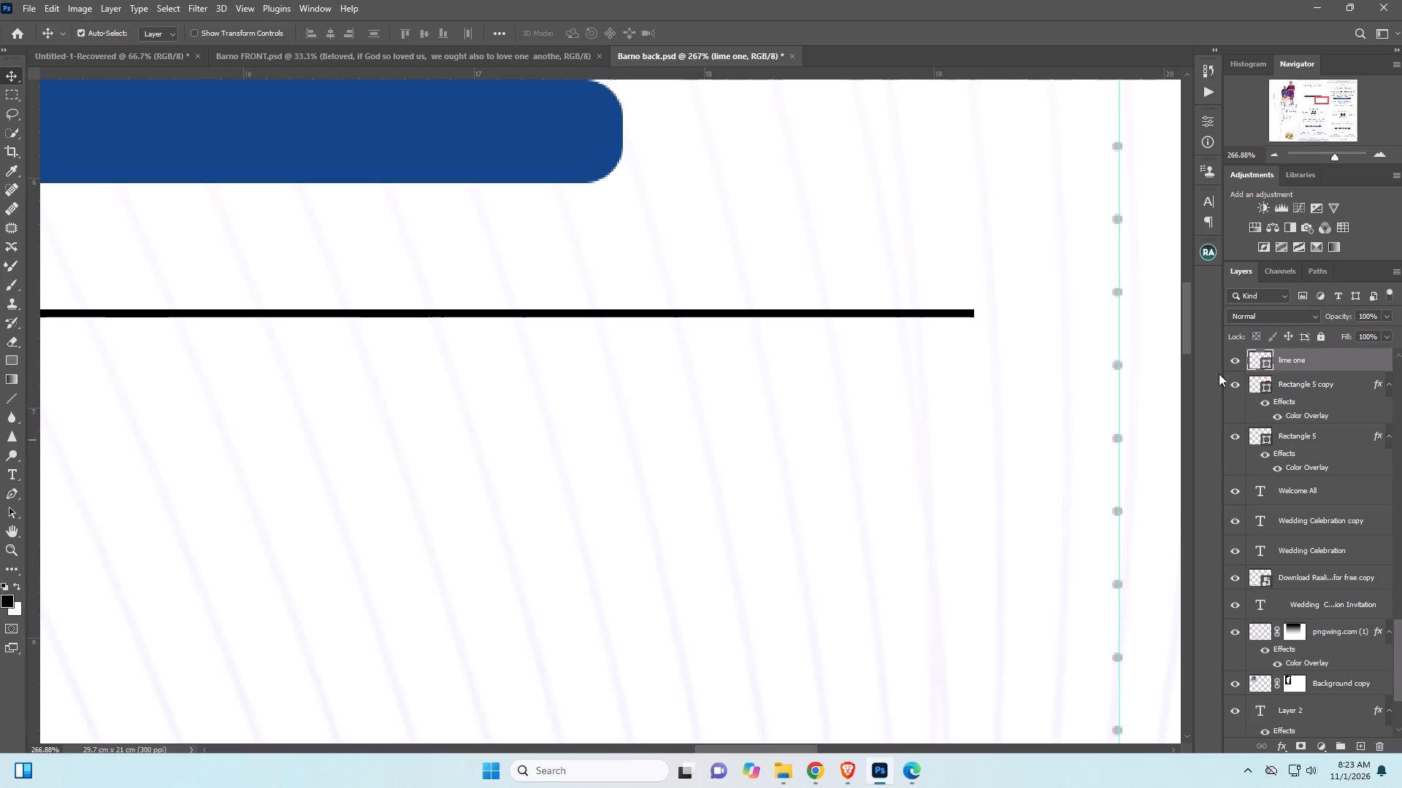
{"action": "scroll", "coordinate": [908, 422], "scroll_direction": "down", "scroll_amount": 13, "text": "alt"}
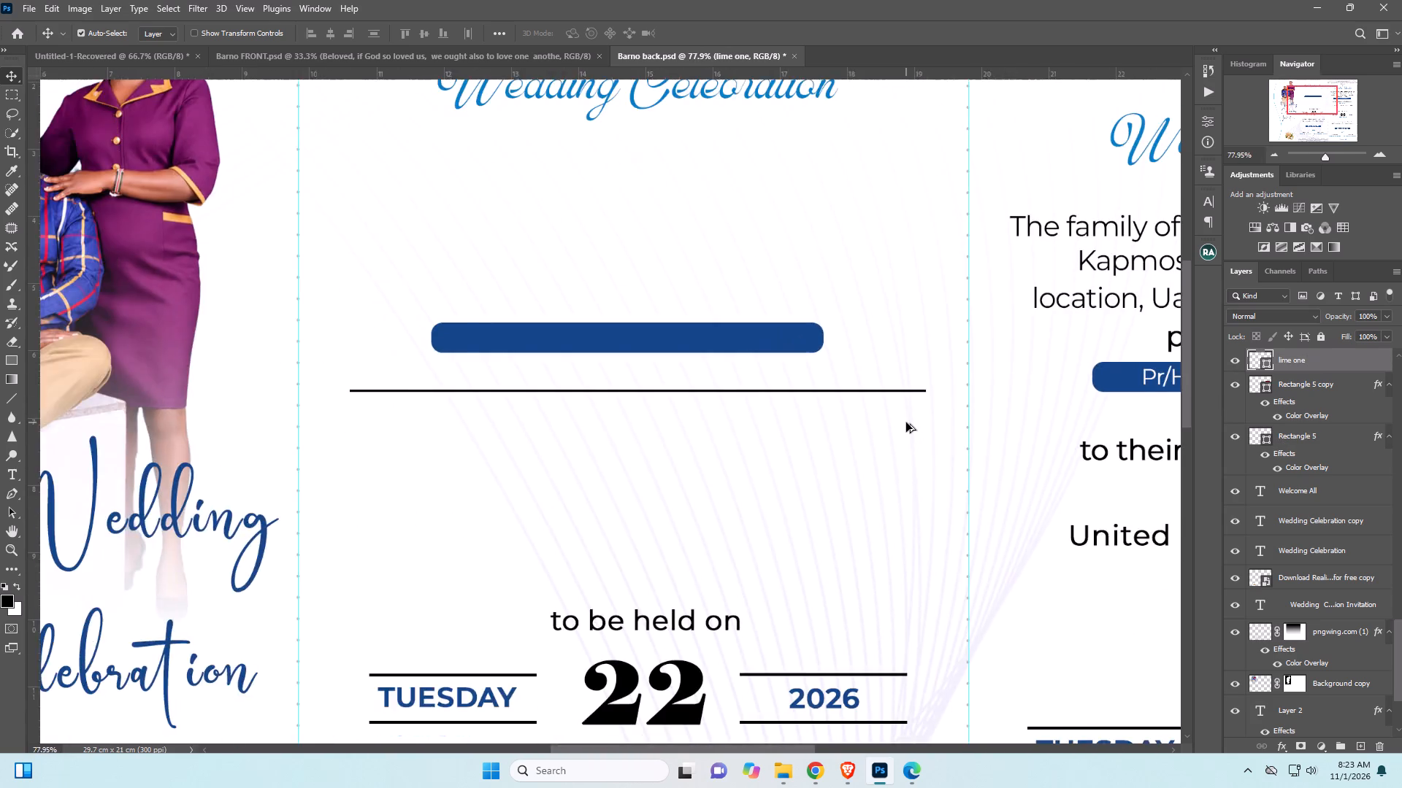
Show the middle panel's "The family of..." invitation text layer again.
{"action": "scroll", "coordinate": [906, 422], "scroll_direction": "down", "scroll_amount": 8, "text": "alt"}
{"action": "scroll", "coordinate": [1293, 457], "scroll_direction": "up", "scroll_amount": 1}
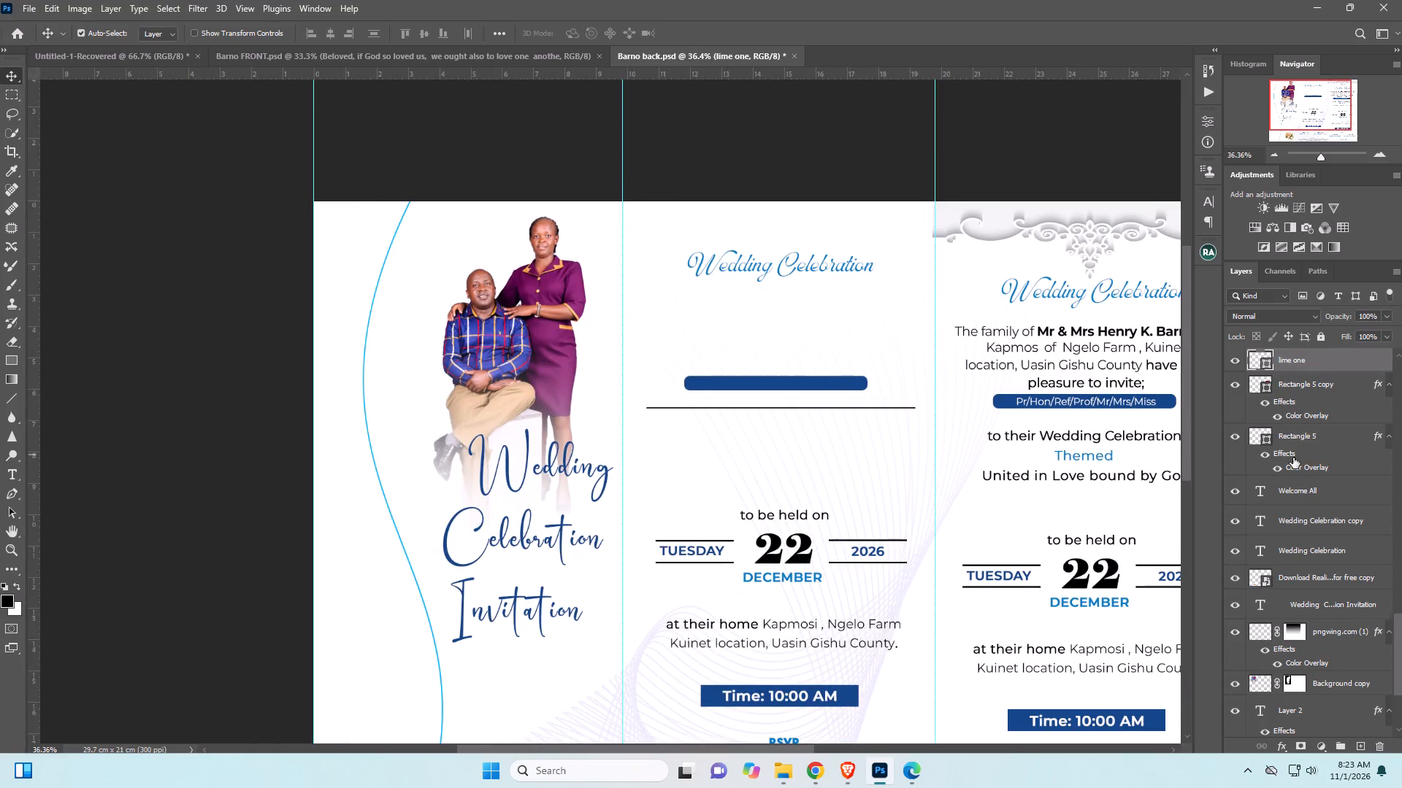
{"action": "scroll", "coordinate": [1293, 457], "scroll_direction": "up", "scroll_amount": 7}
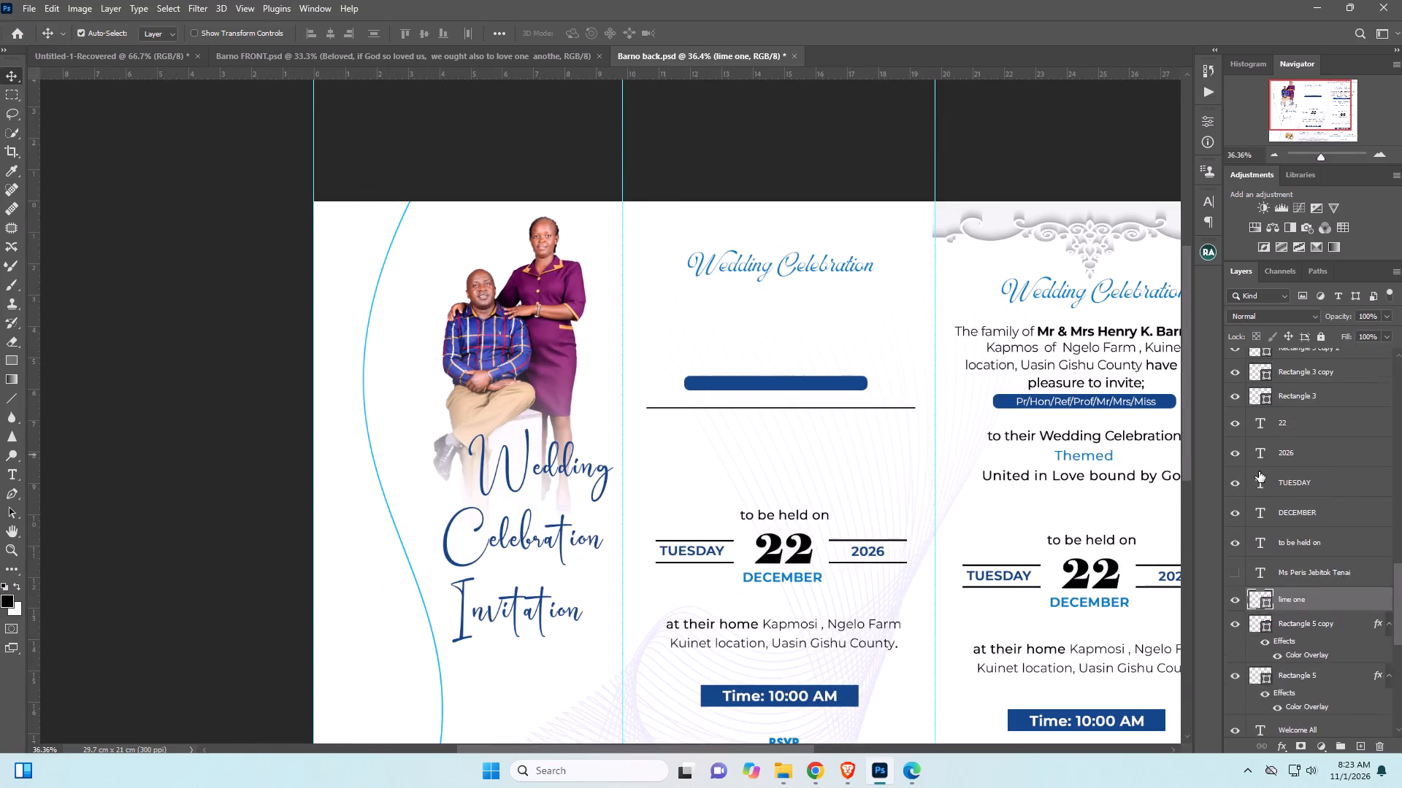
{"action": "scroll", "coordinate": [1259, 471], "scroll_direction": "up", "scroll_amount": 9}
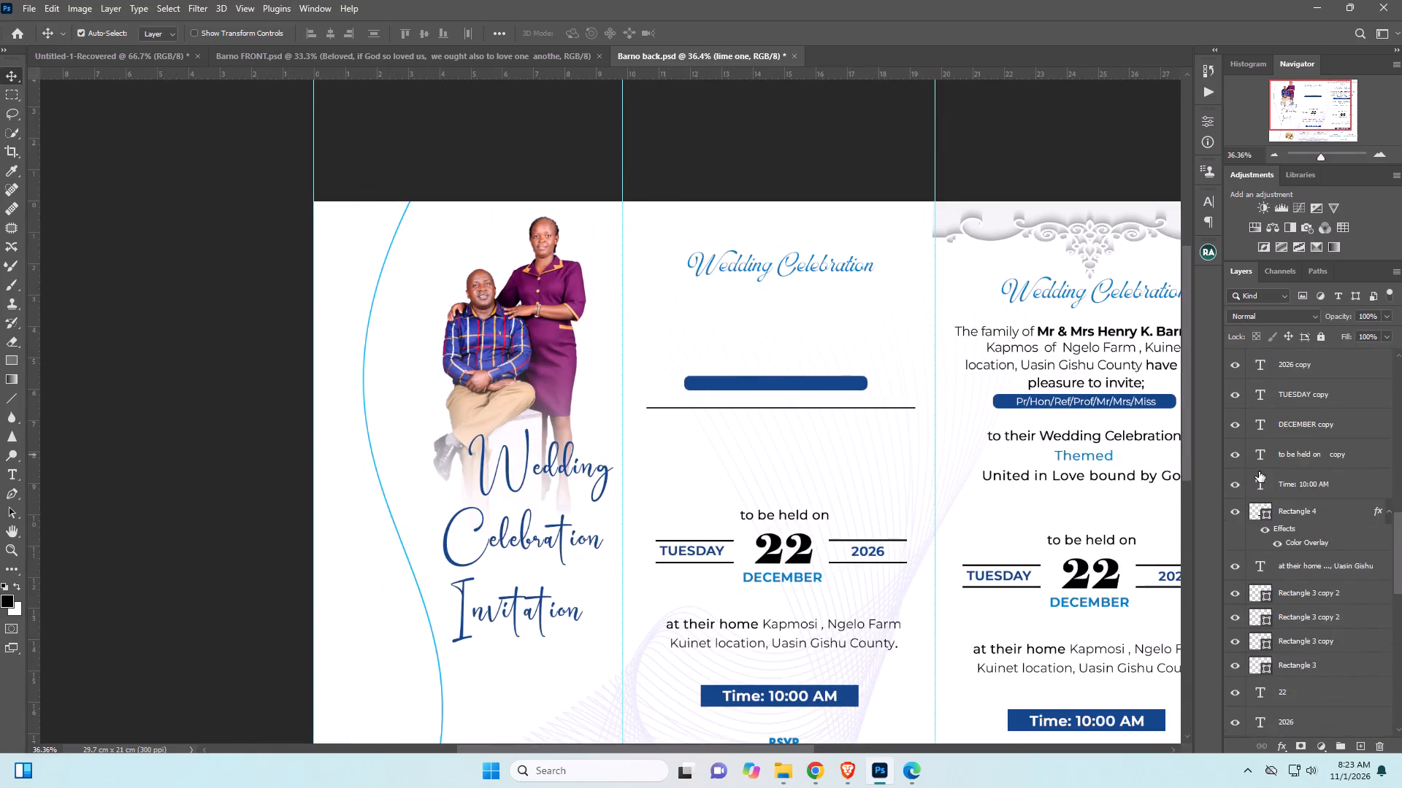
{"action": "scroll", "coordinate": [1259, 471], "scroll_direction": "up", "scroll_amount": 13}
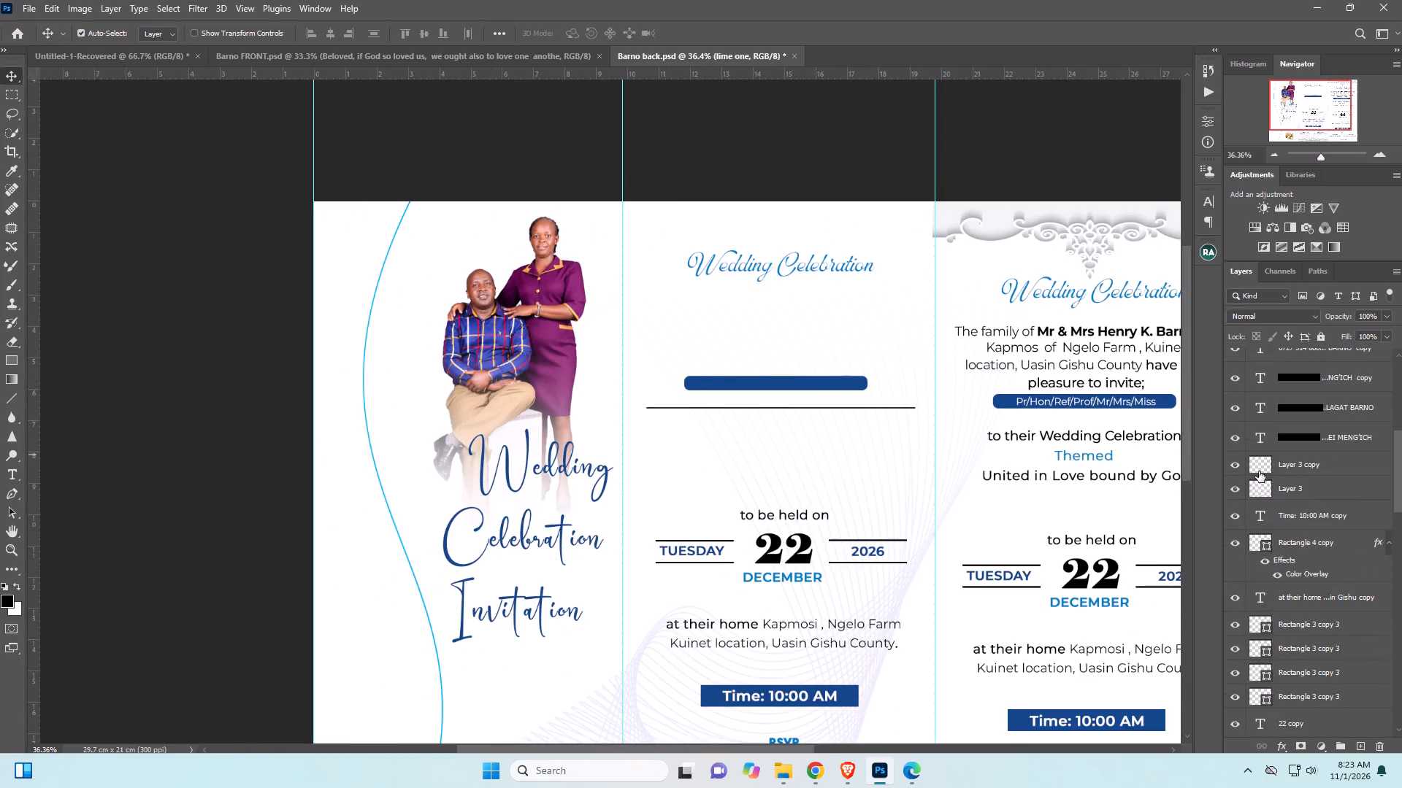
{"action": "scroll", "coordinate": [1259, 471], "scroll_direction": "up", "scroll_amount": 6}
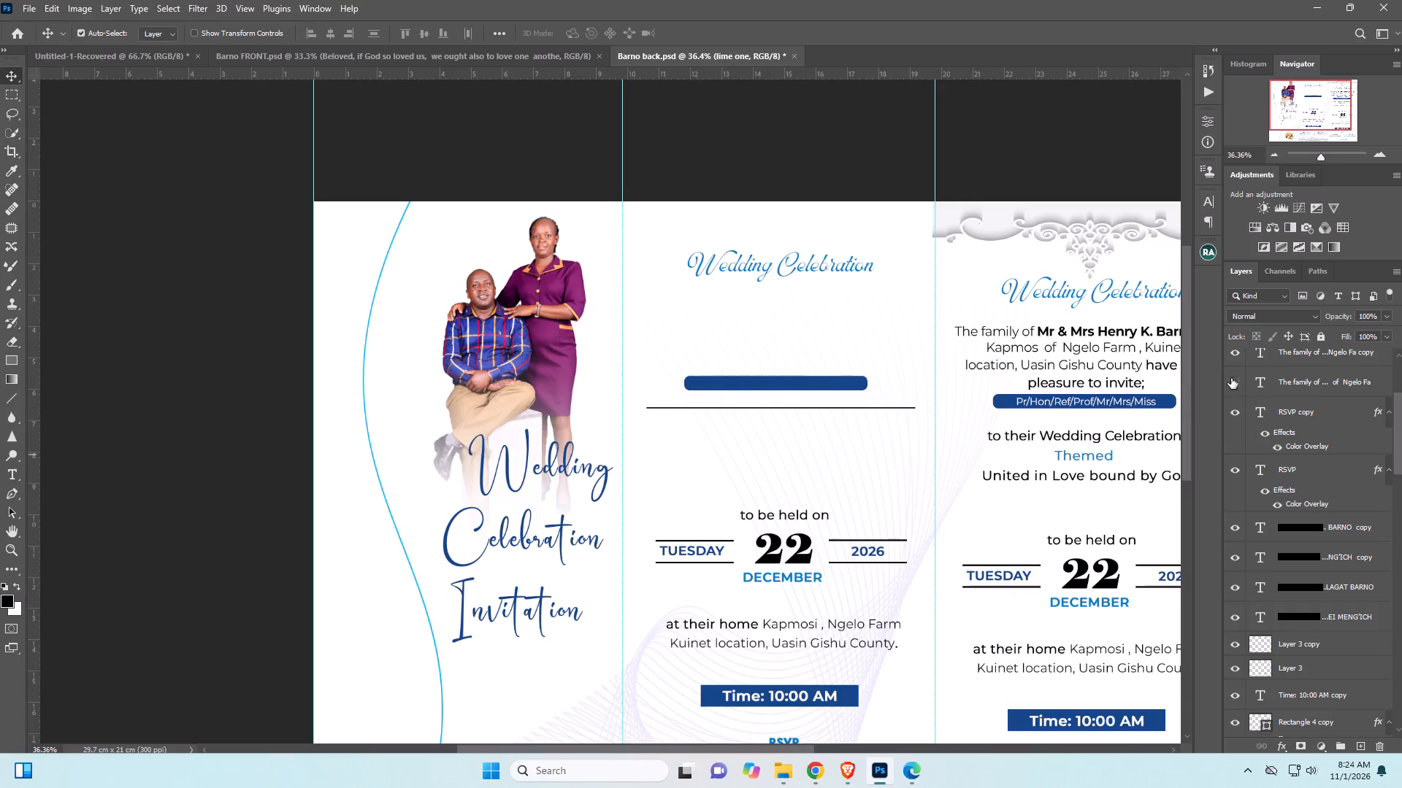
{"action": "left_click", "coordinate": [1233, 376]}
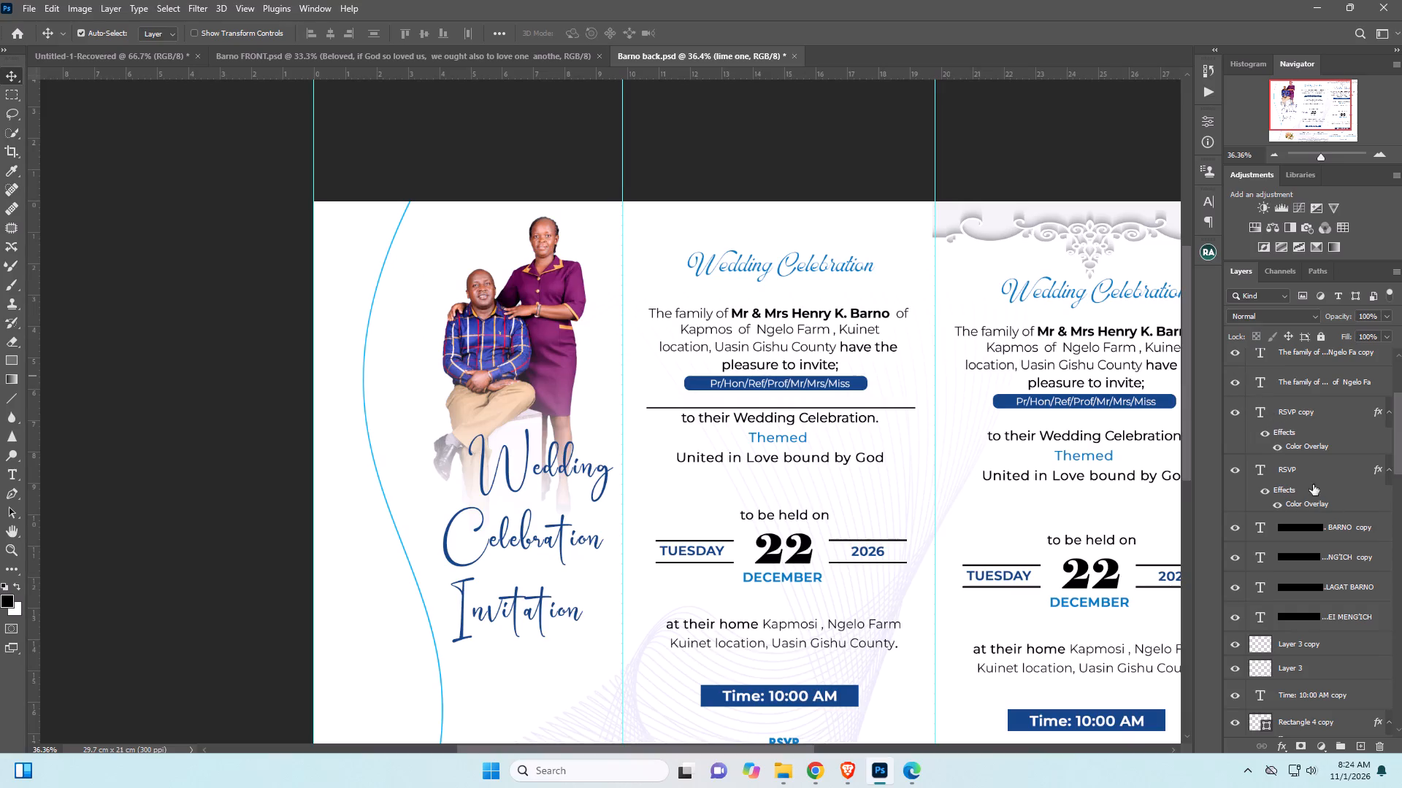
Look through the layer stack for the "lime one" layer with the middle and third panels both in view.
{"action": "scroll", "coordinate": [1294, 494], "scroll_direction": "up", "scroll_amount": 8}
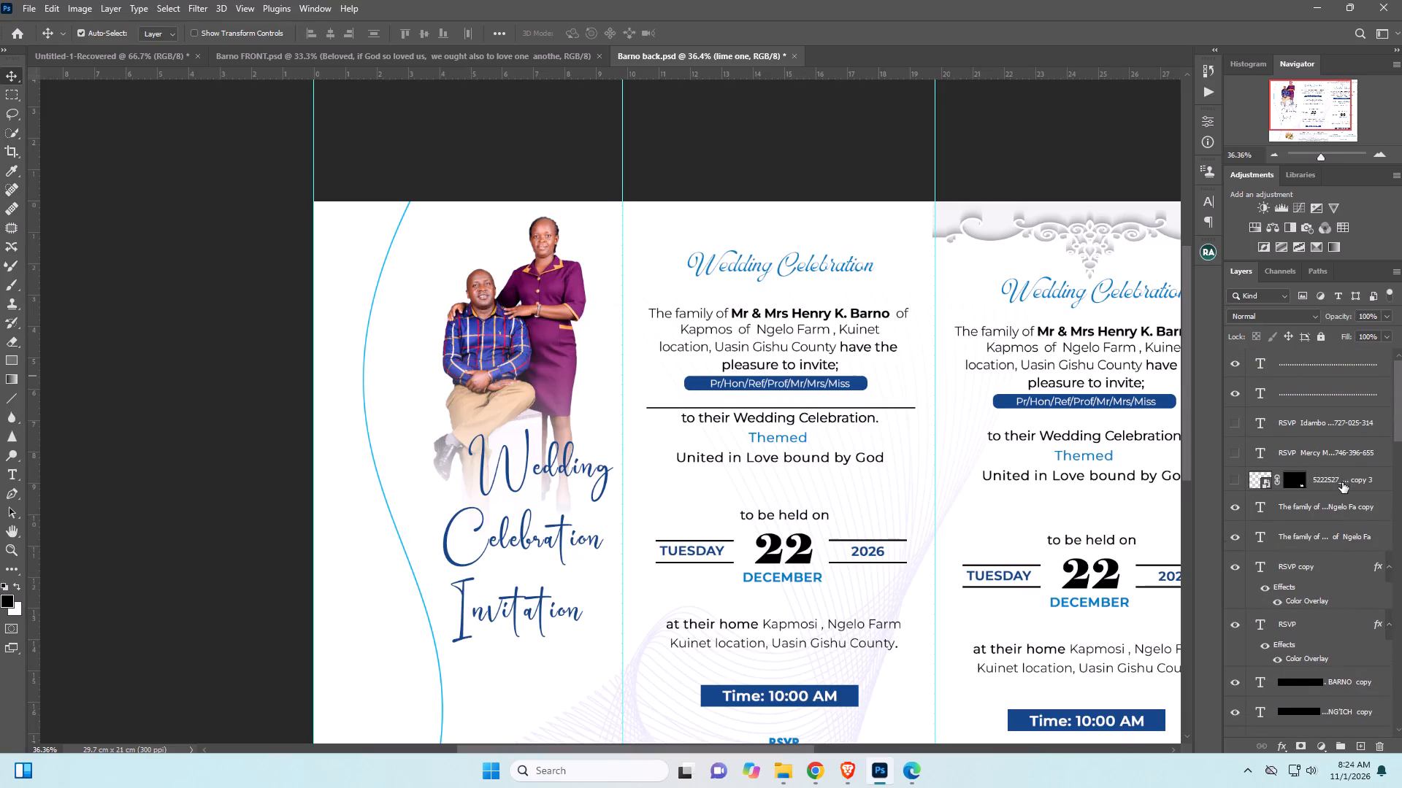
{"action": "left_click_drag", "start_coordinate": [673, 749], "coordinate": [679, 746]}
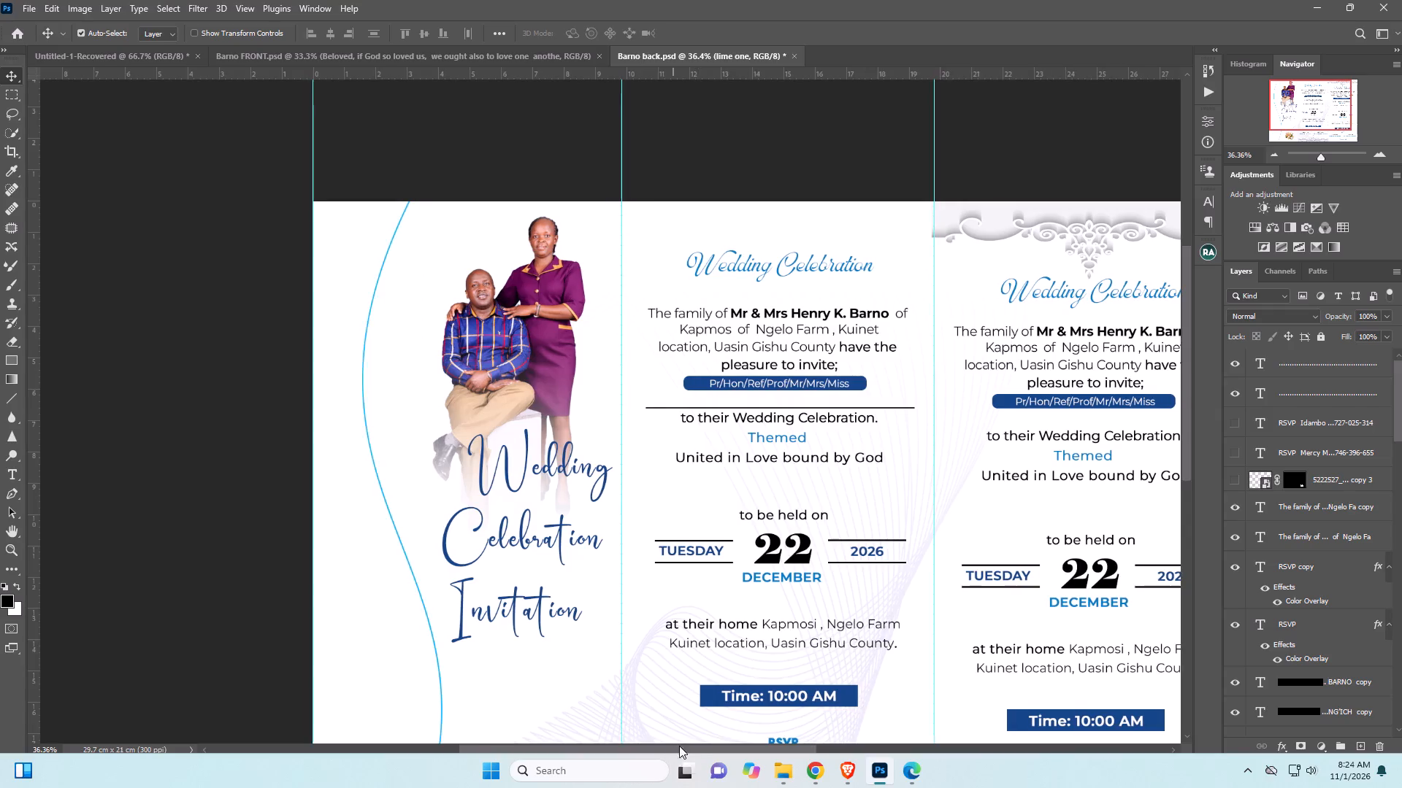
{"action": "left_click_drag", "start_coordinate": [679, 746], "coordinate": [724, 737]}
{"action": "scroll", "coordinate": [828, 598], "scroll_direction": "down", "scroll_amount": 4}
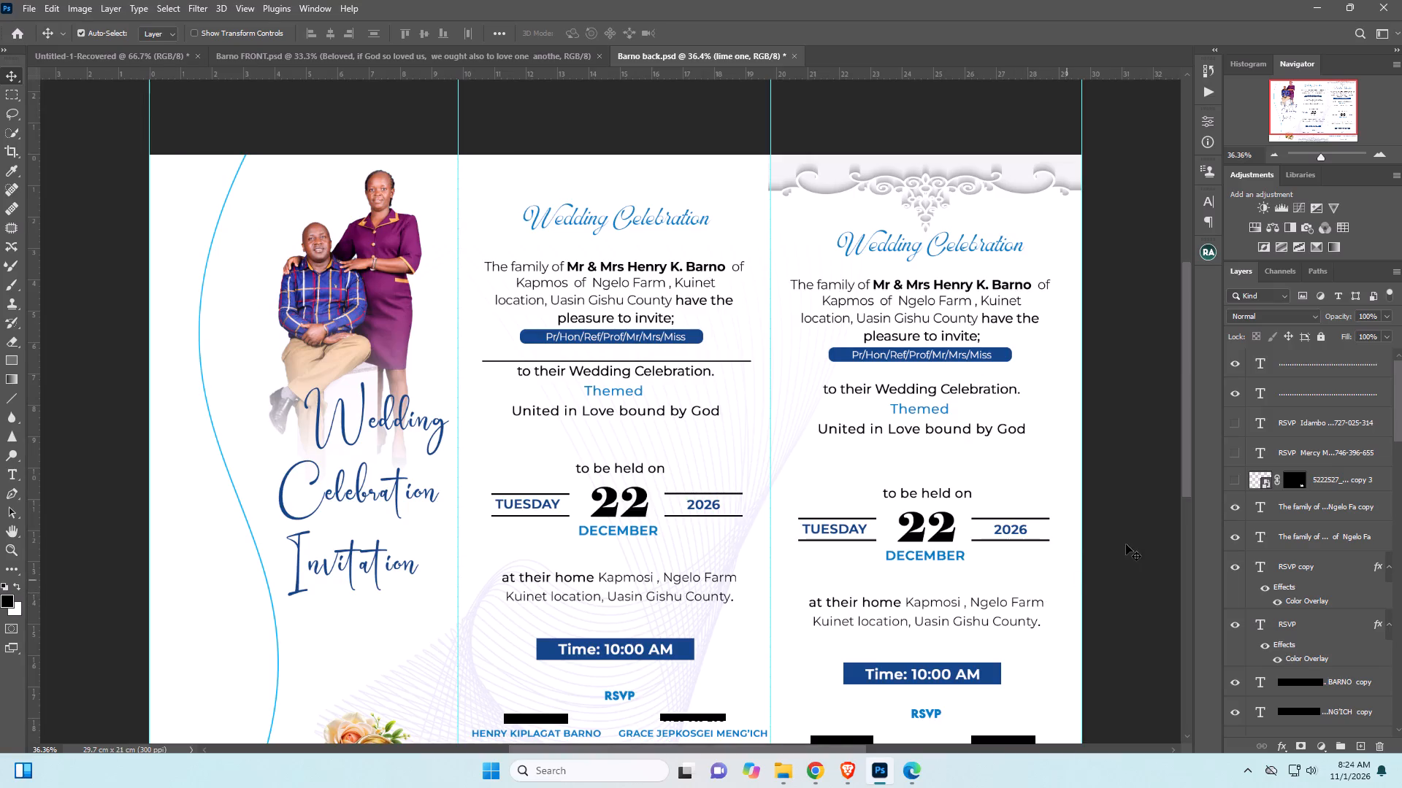
{"action": "left_click_drag", "start_coordinate": [1400, 409], "coordinate": [1400, 412]}
{"action": "left_click_drag", "start_coordinate": [1400, 412], "coordinate": [1401, 473]}
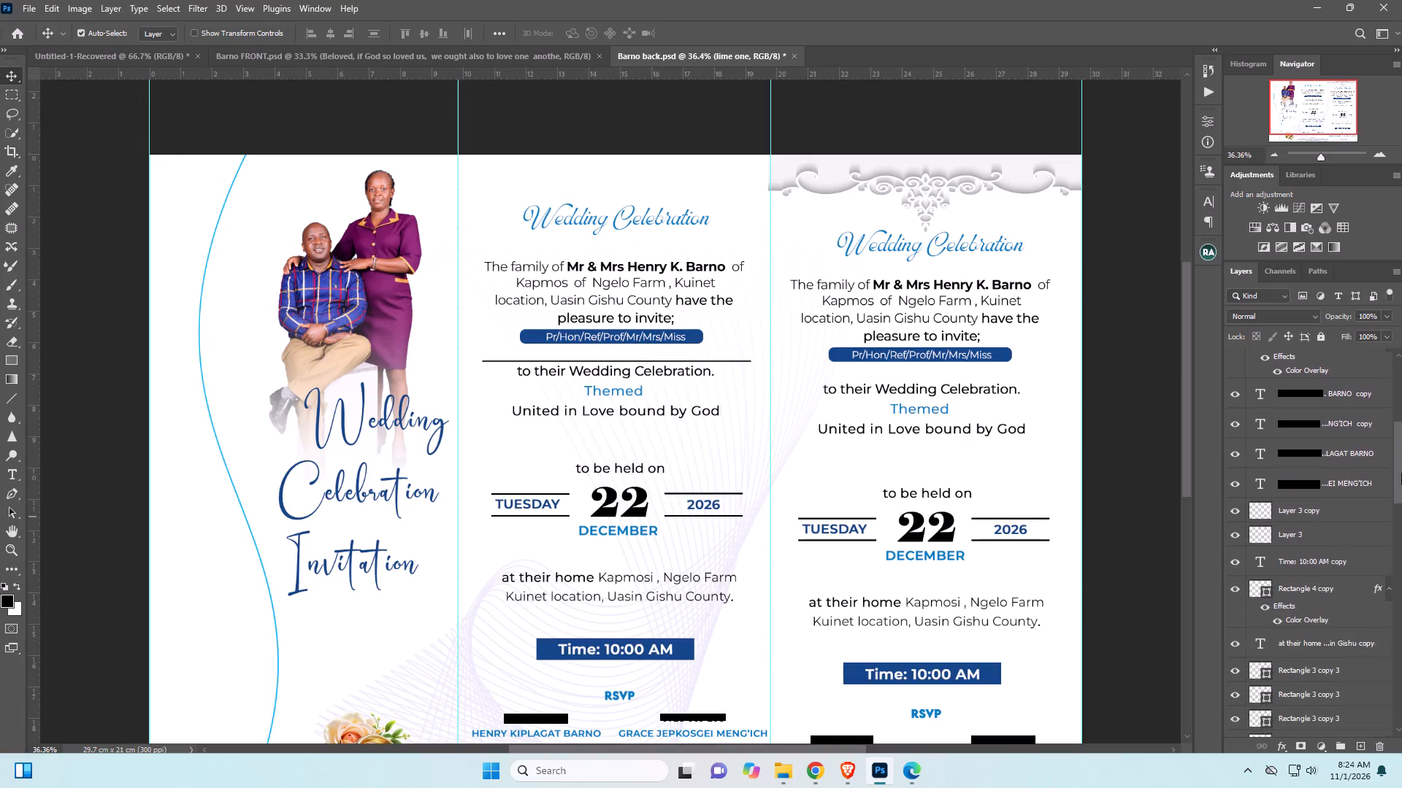
{"action": "left_click_drag", "start_coordinate": [1401, 473], "coordinate": [1401, 543]}
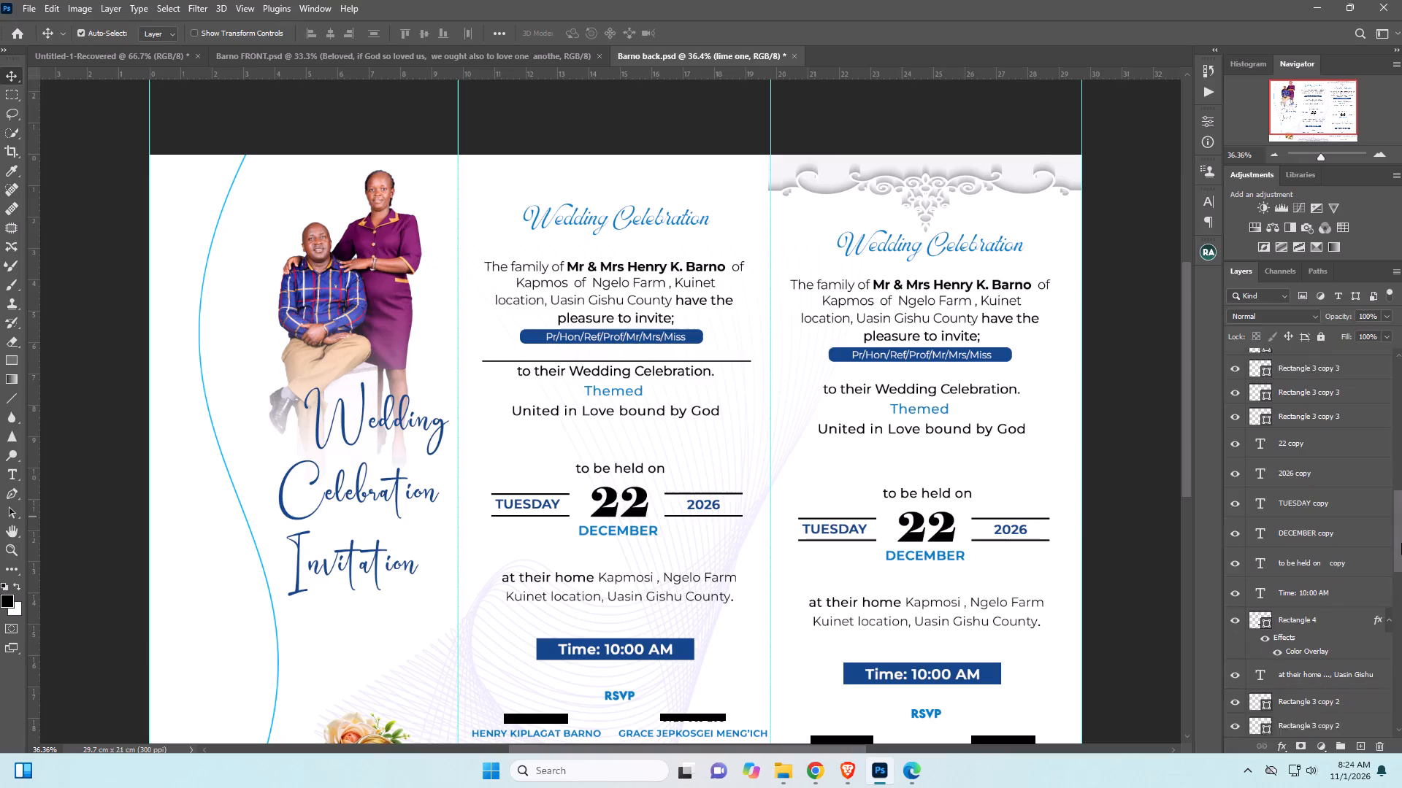
{"action": "left_click_drag", "start_coordinate": [1401, 543], "coordinate": [1401, 580]}
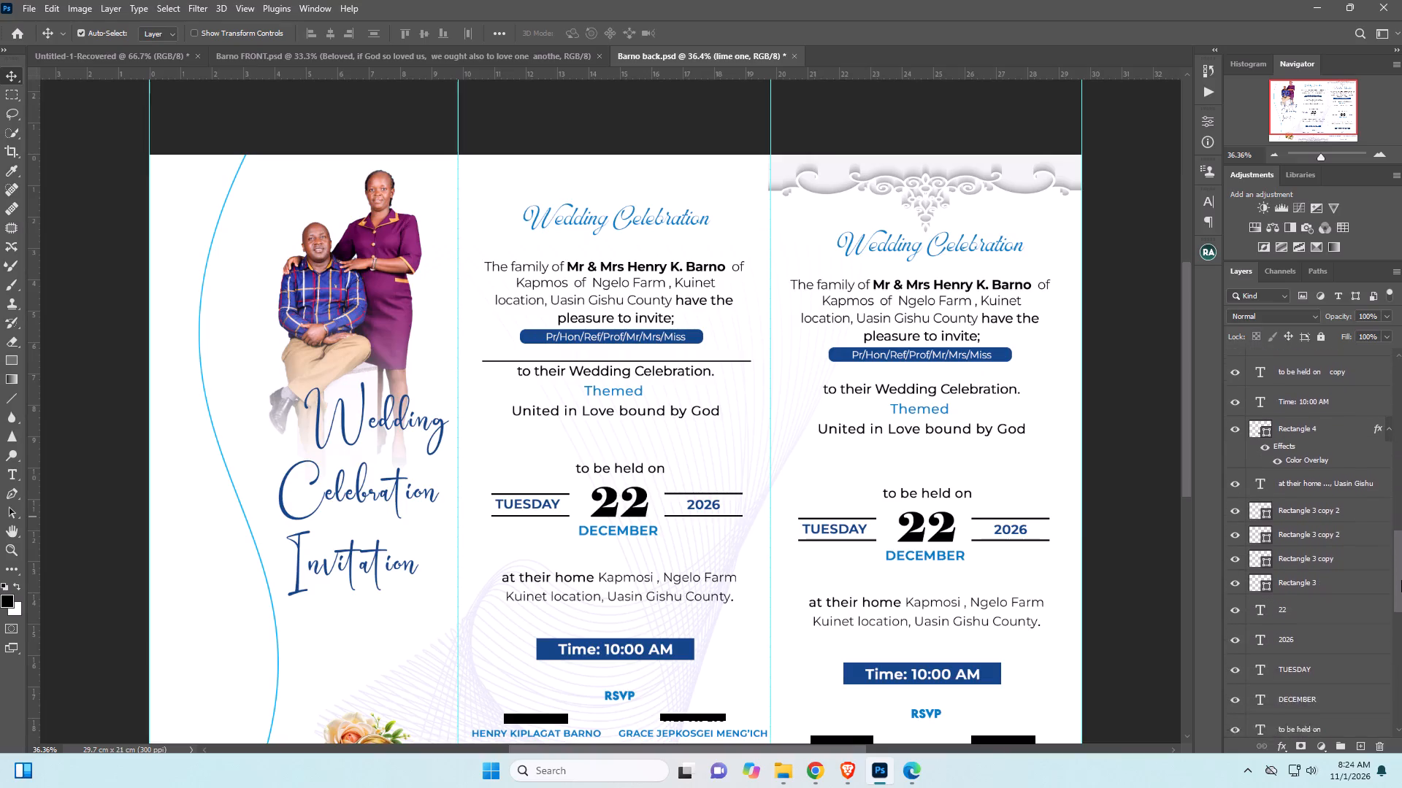
{"action": "left_click_drag", "start_coordinate": [1401, 580], "coordinate": [1401, 624]}
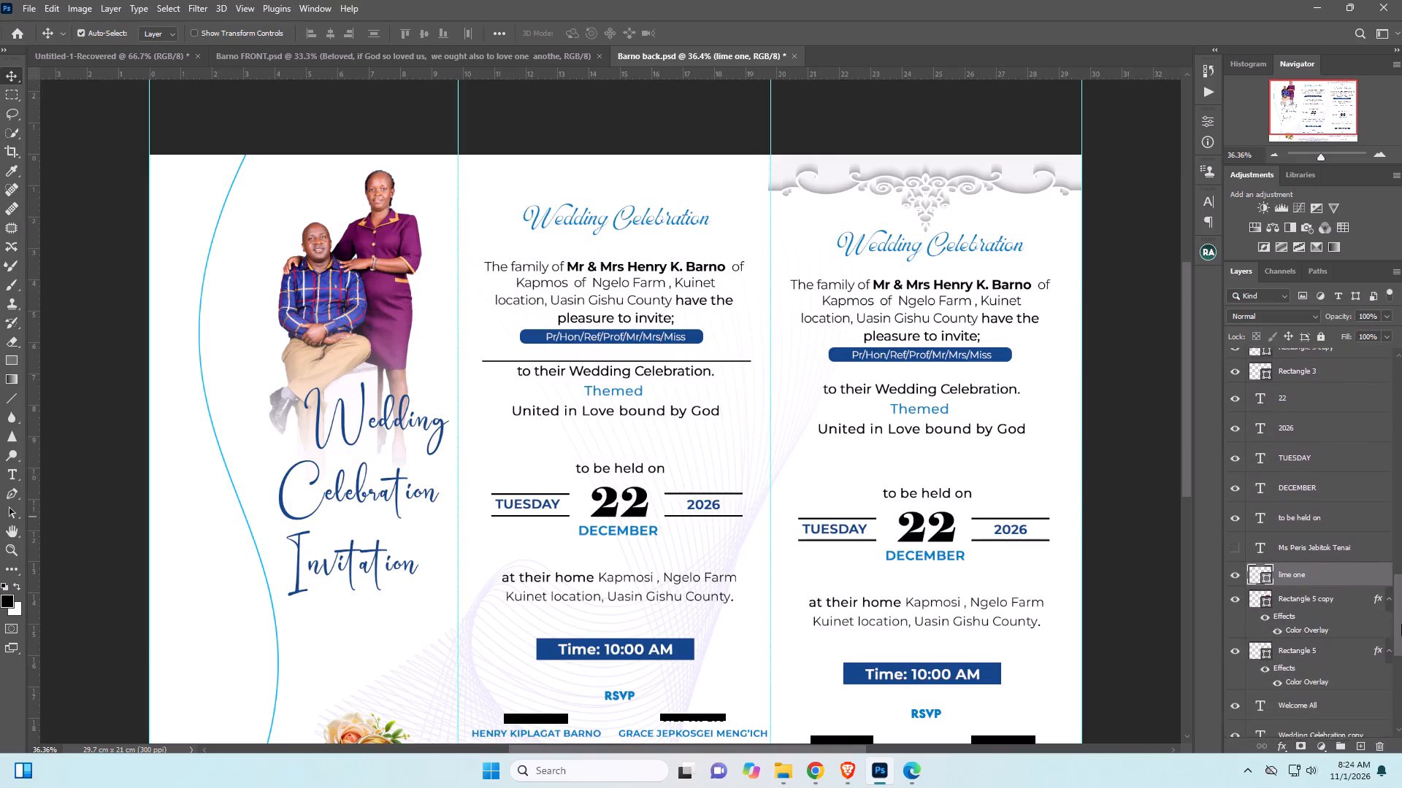
{"action": "left_click_drag", "start_coordinate": [1401, 624], "coordinate": [1398, 675]}
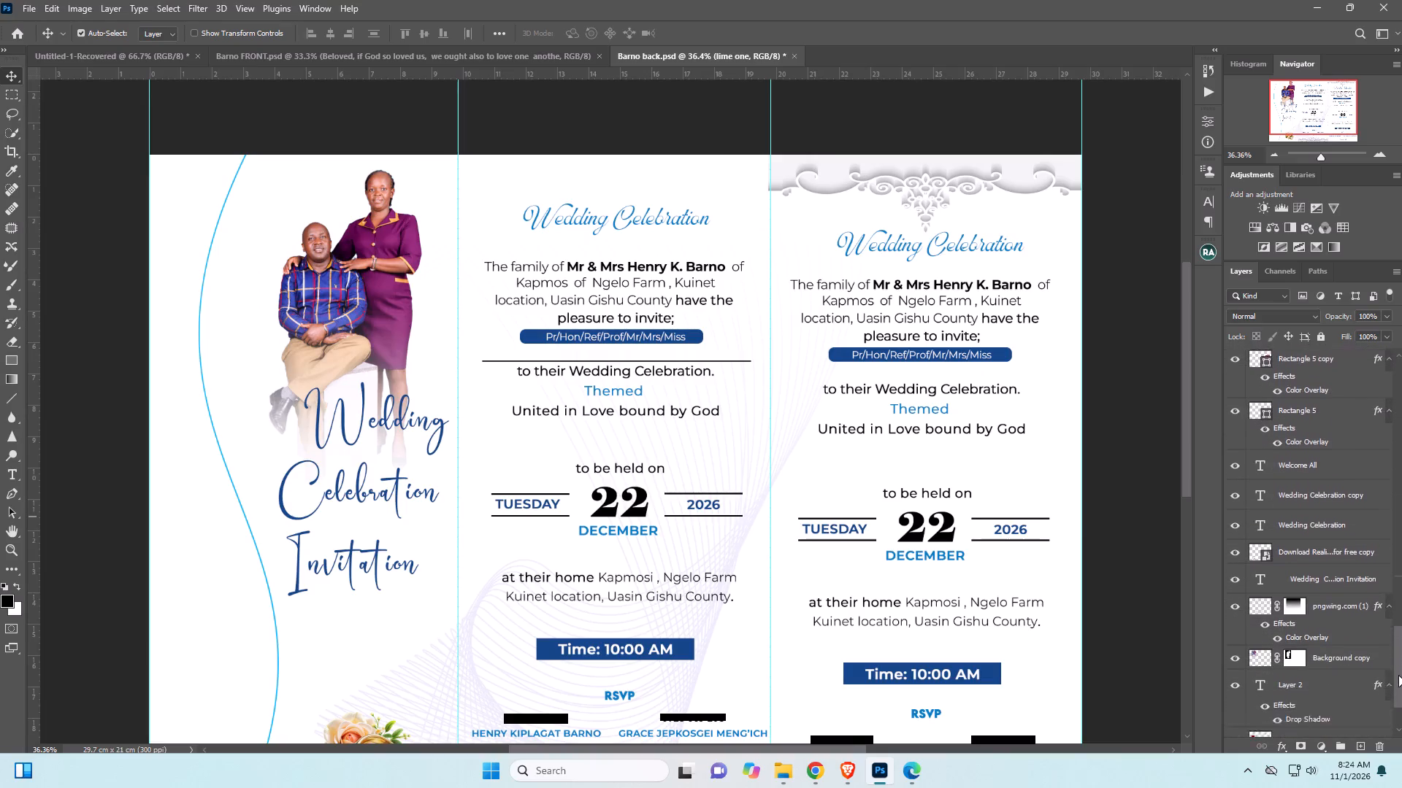
{"action": "left_click_drag", "start_coordinate": [1398, 675], "coordinate": [1398, 704]}
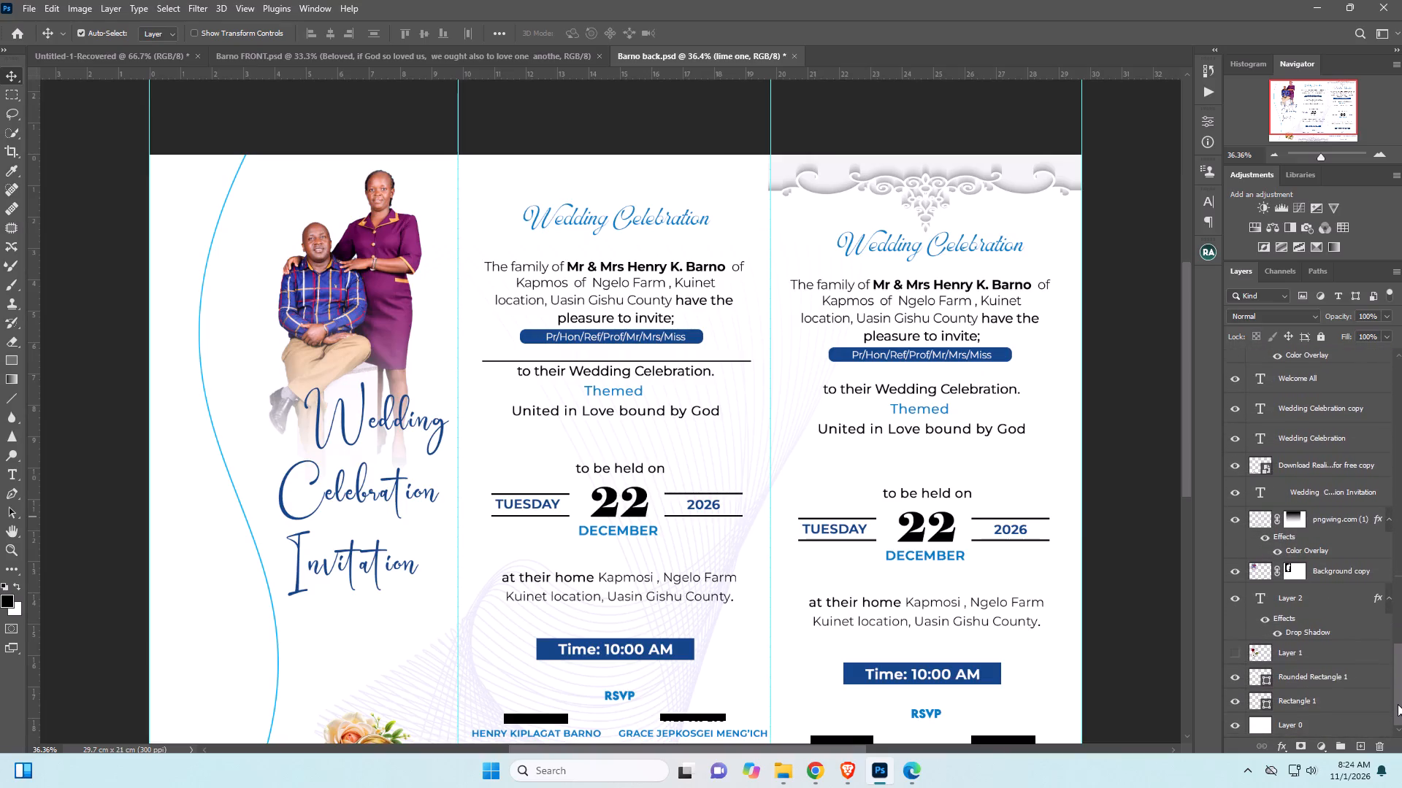
{"action": "left_click_drag", "start_coordinate": [1398, 704], "coordinate": [1396, 687]}
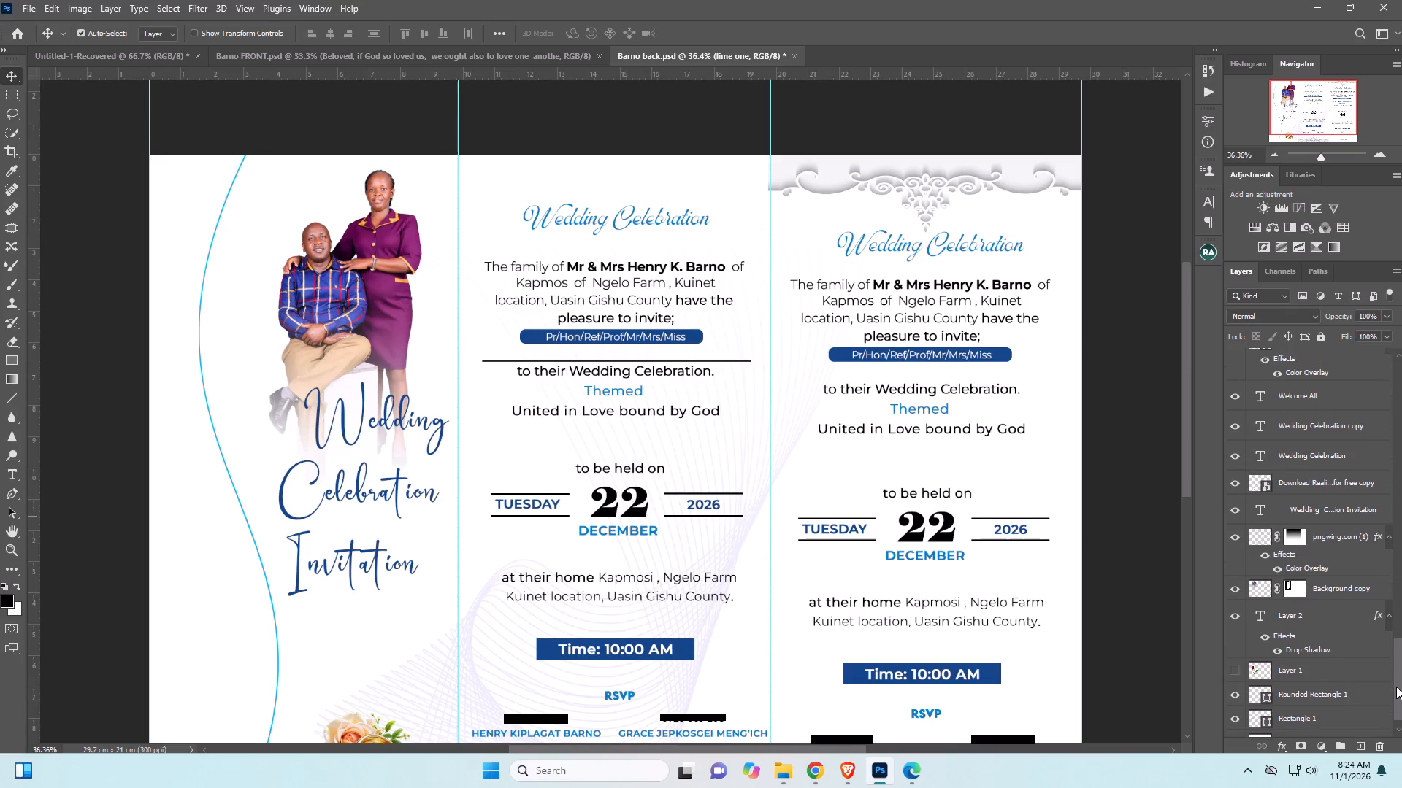
{"action": "left_click_drag", "start_coordinate": [1396, 687], "coordinate": [1396, 657]}
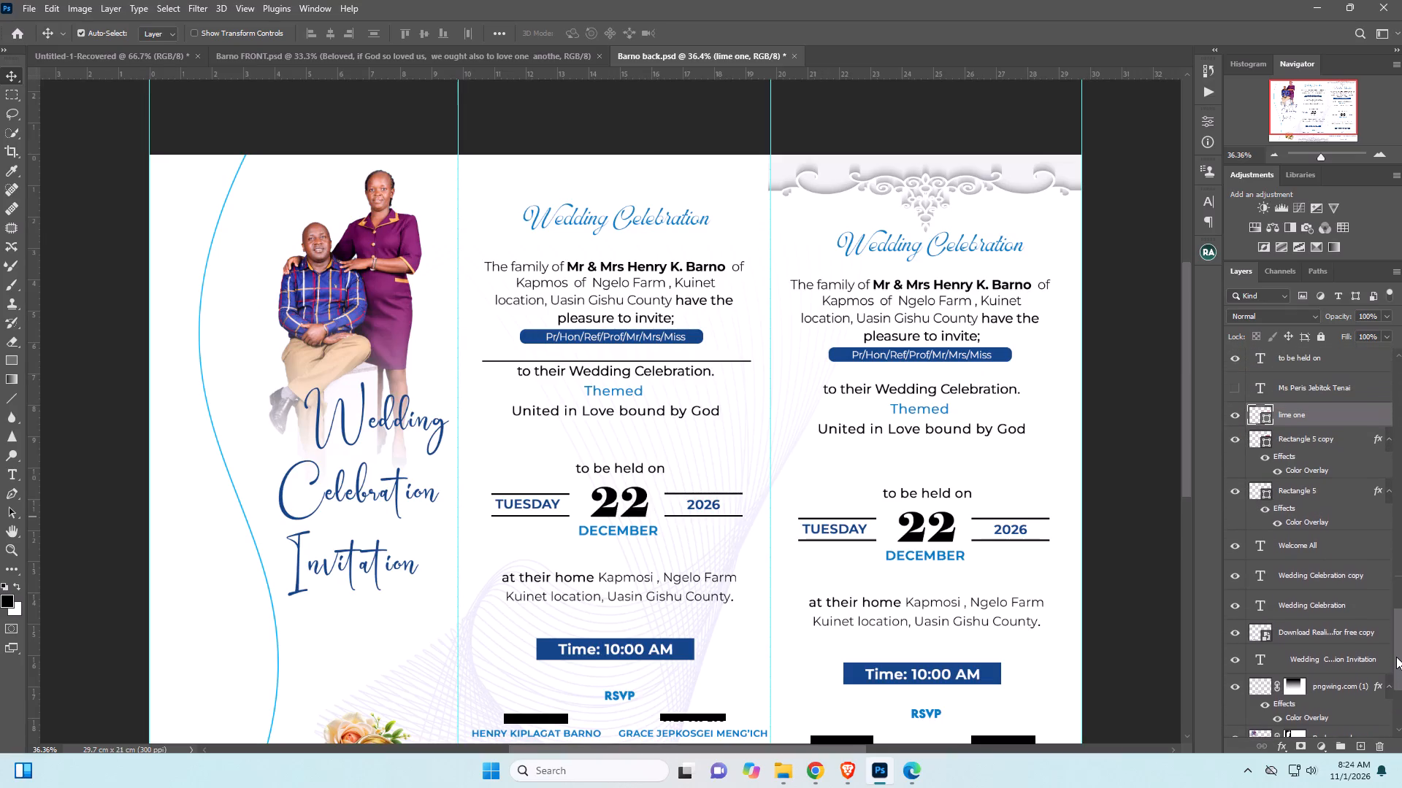
{"action": "left_click_drag", "start_coordinate": [1396, 657], "coordinate": [1400, 710]}
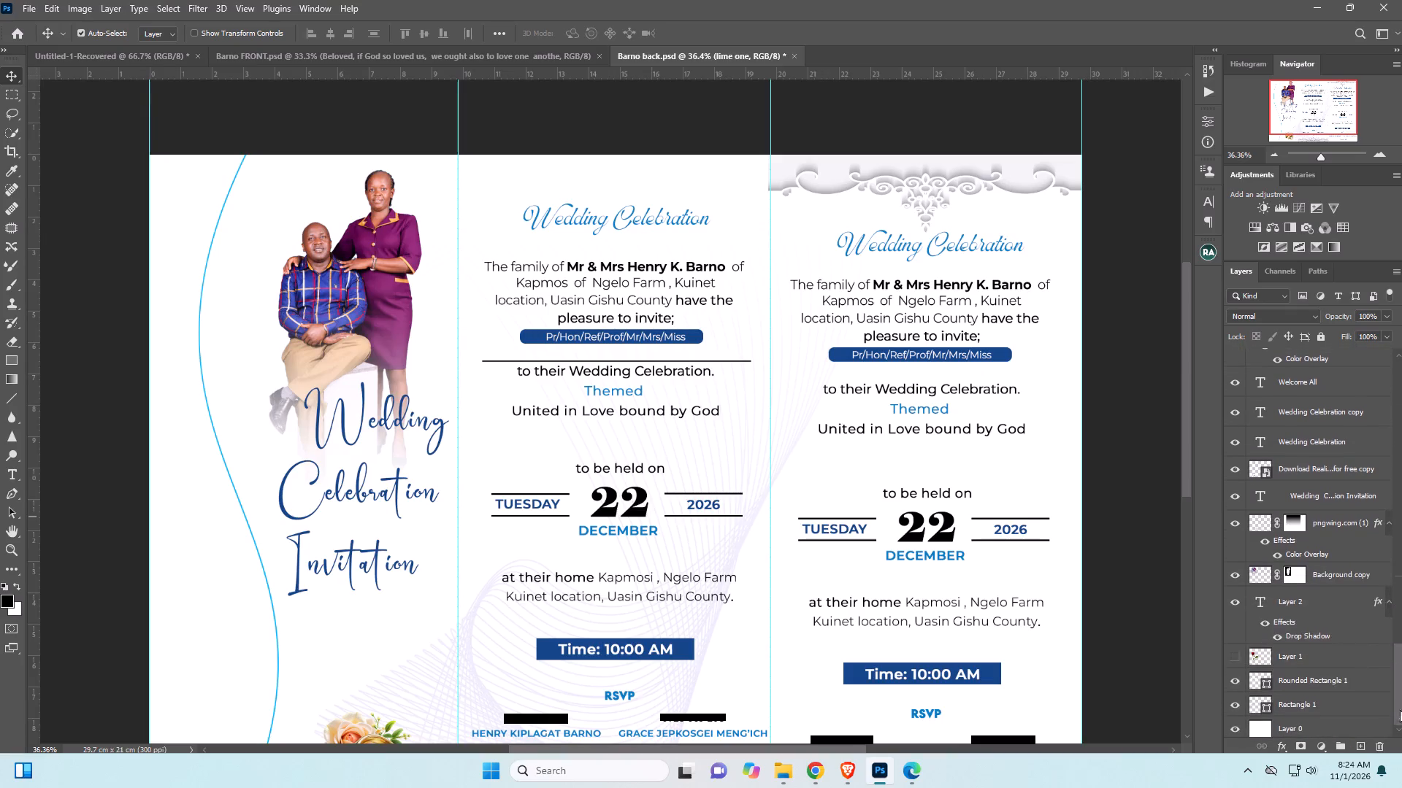
{"action": "left_click_drag", "start_coordinate": [1400, 710], "coordinate": [1393, 641]}
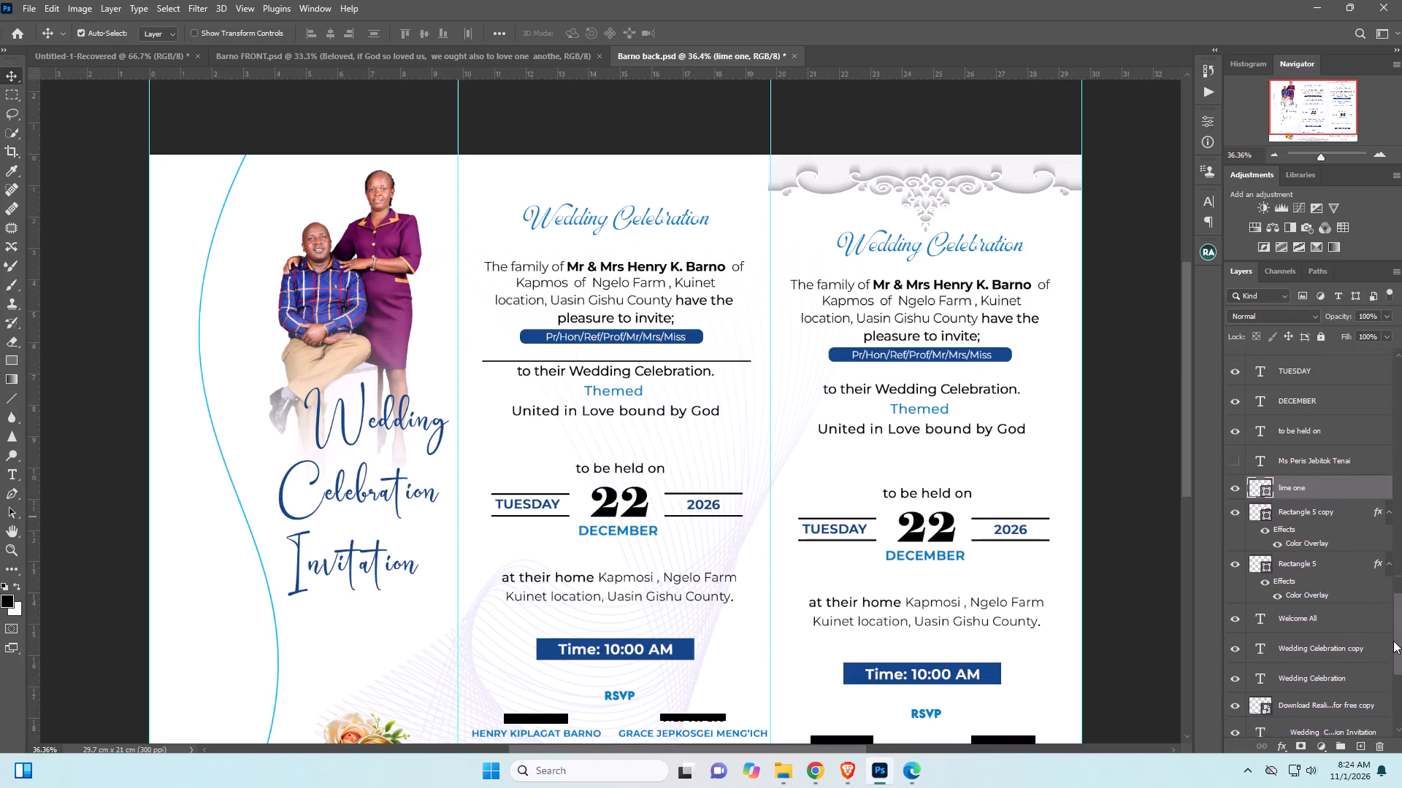
{"action": "left_click_drag", "start_coordinate": [1393, 641], "coordinate": [1393, 637]}
Duplicate the "lime one" line into the third panel, between its blue banner and "to their Wedding Celebration.", then deselect it.
{"action": "left_click", "coordinate": [1325, 505]}
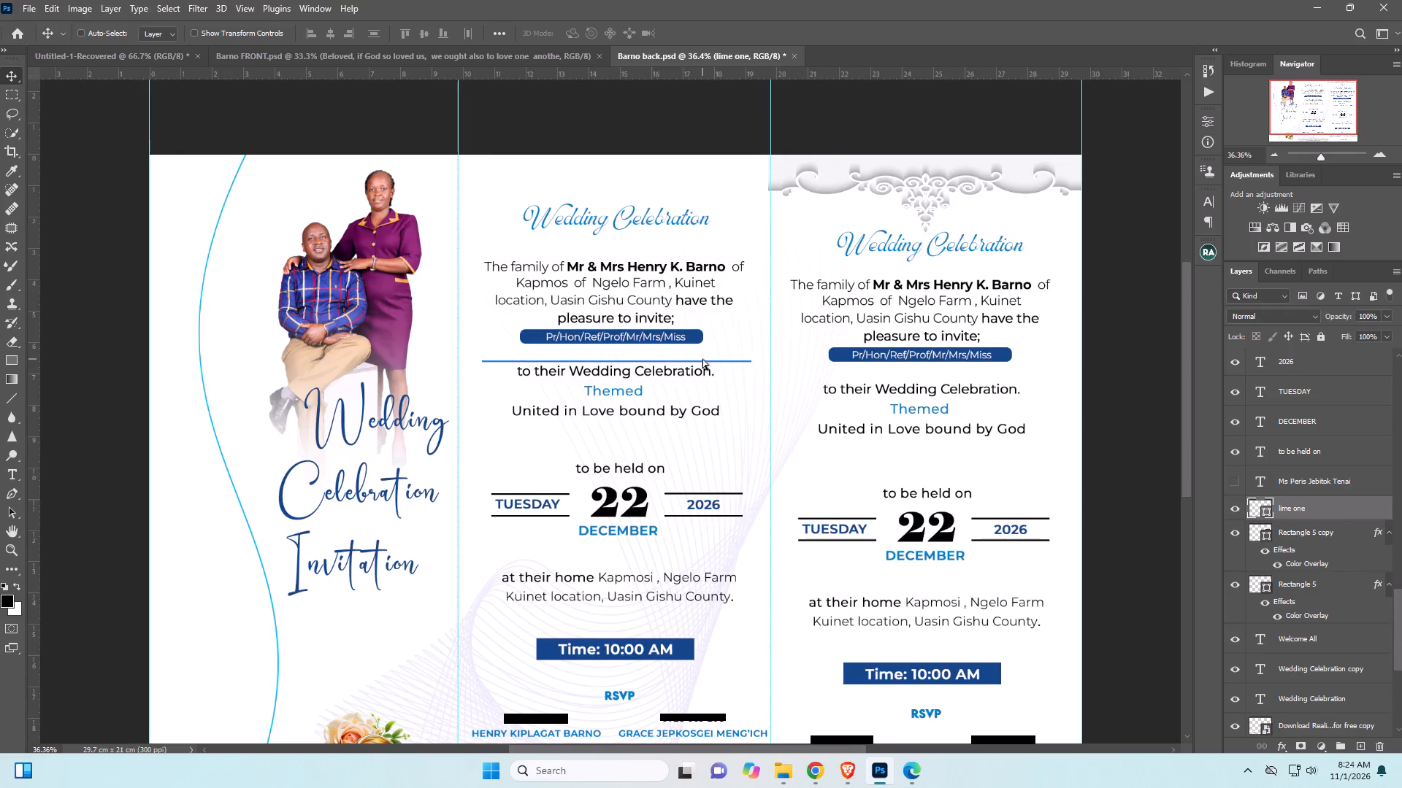
{"action": "left_click_drag", "start_coordinate": [702, 360], "coordinate": [720, 366], "text": "ctrl+alt"}
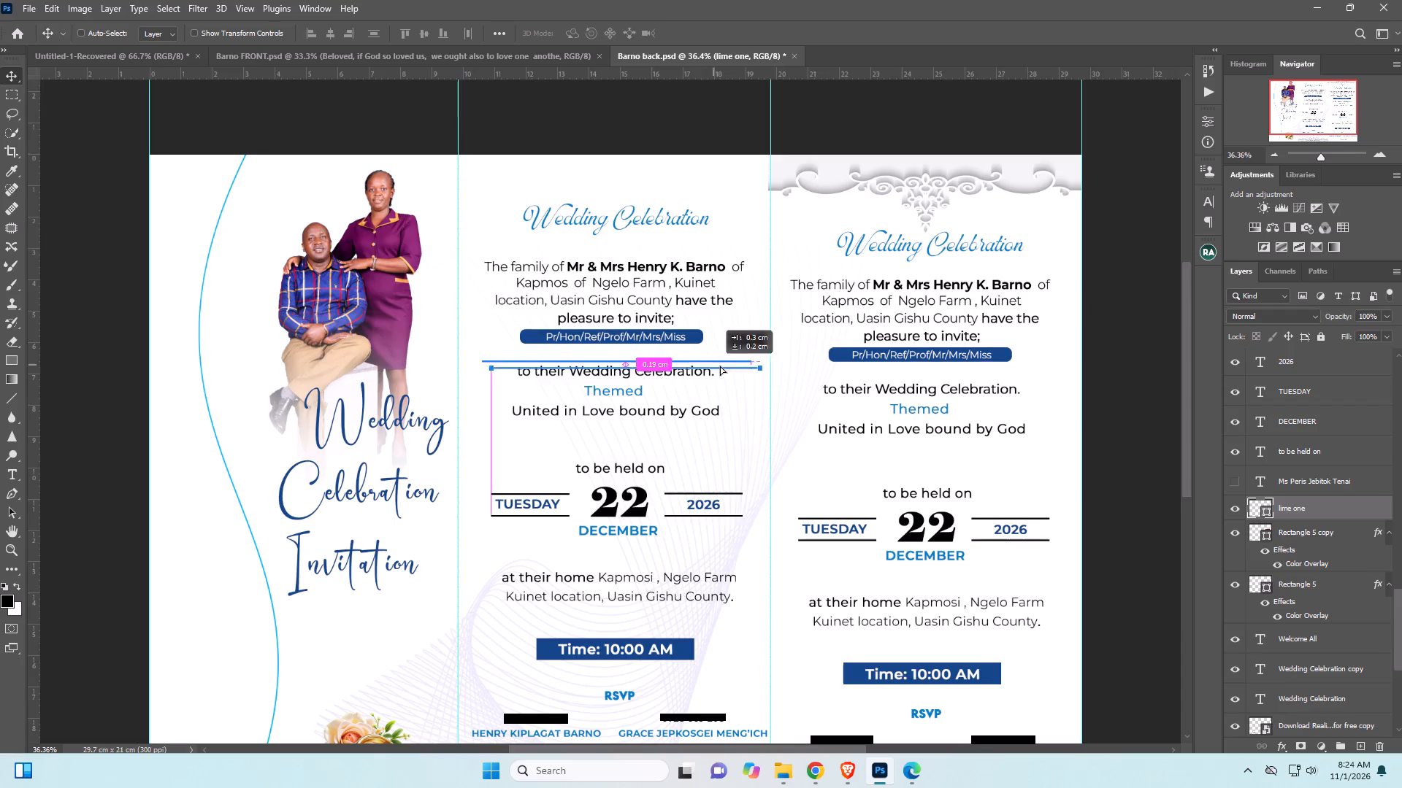
{"action": "left_click_drag", "start_coordinate": [720, 366], "coordinate": [1003, 381], "text": "ctrl+alt"}
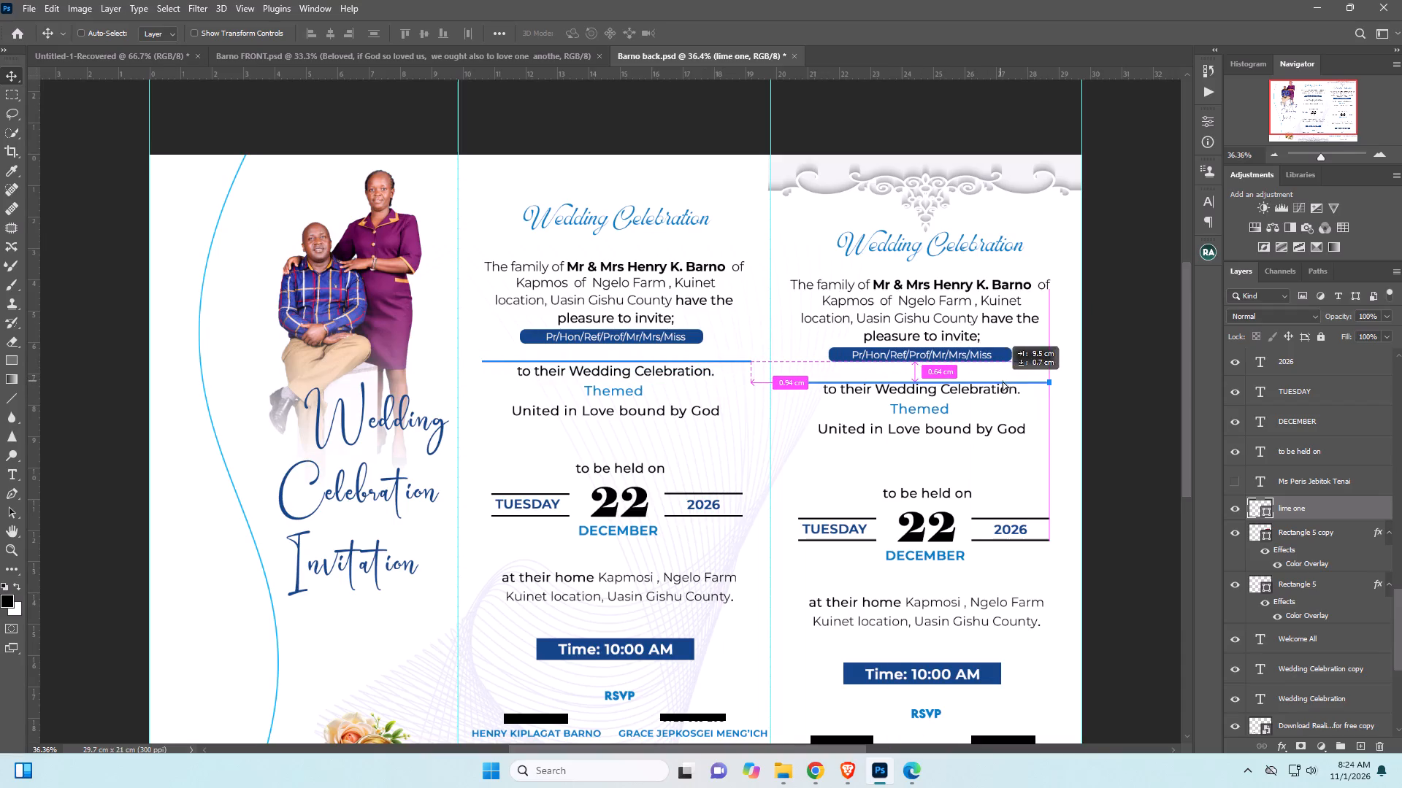
{"action": "left_click_drag", "start_coordinate": [1003, 381], "coordinate": [1007, 378], "text": "ctrl+alt"}
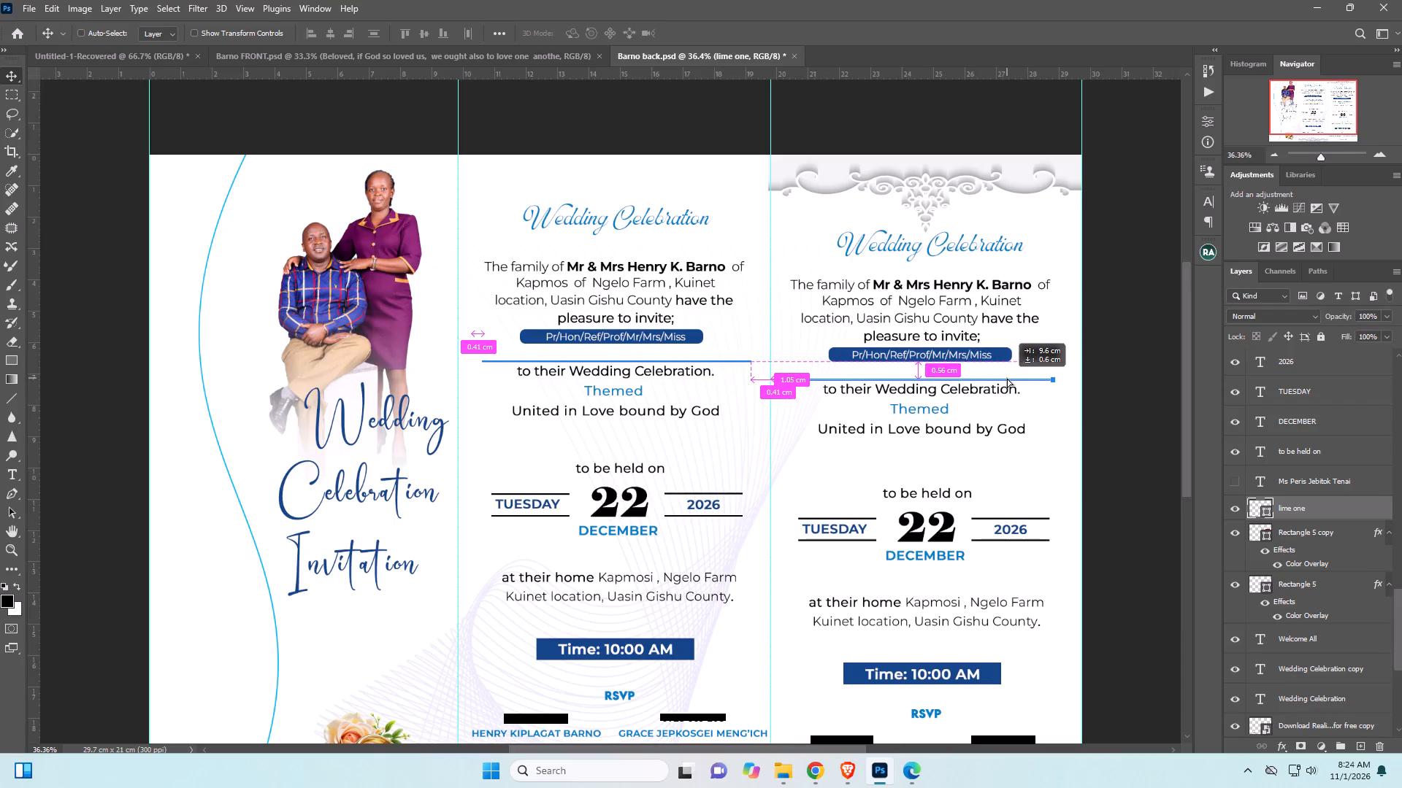
{"action": "left_click_drag", "start_coordinate": [1007, 378], "coordinate": [1008, 378], "text": "ctrl+alt"}
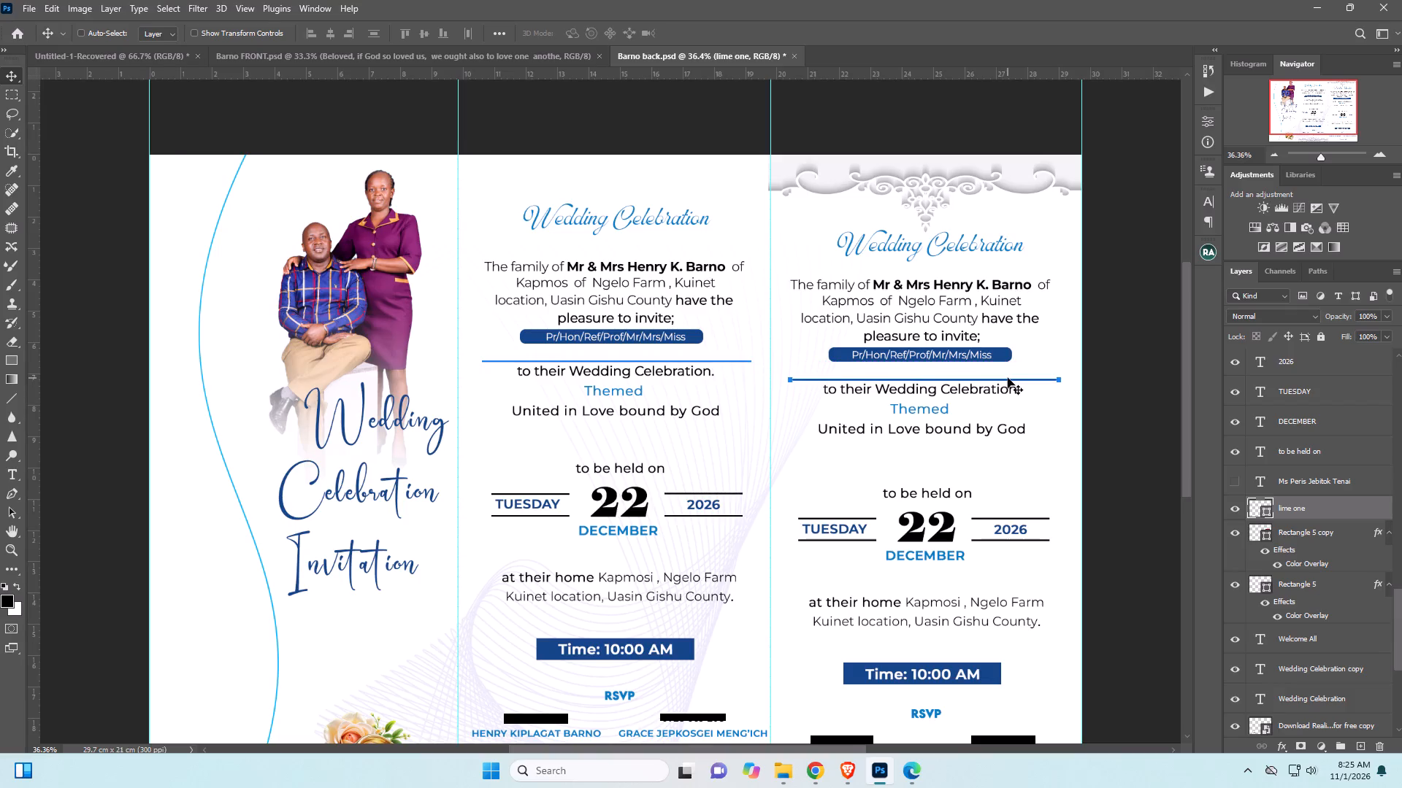
{"action": "left_click", "coordinate": [1059, 468]}
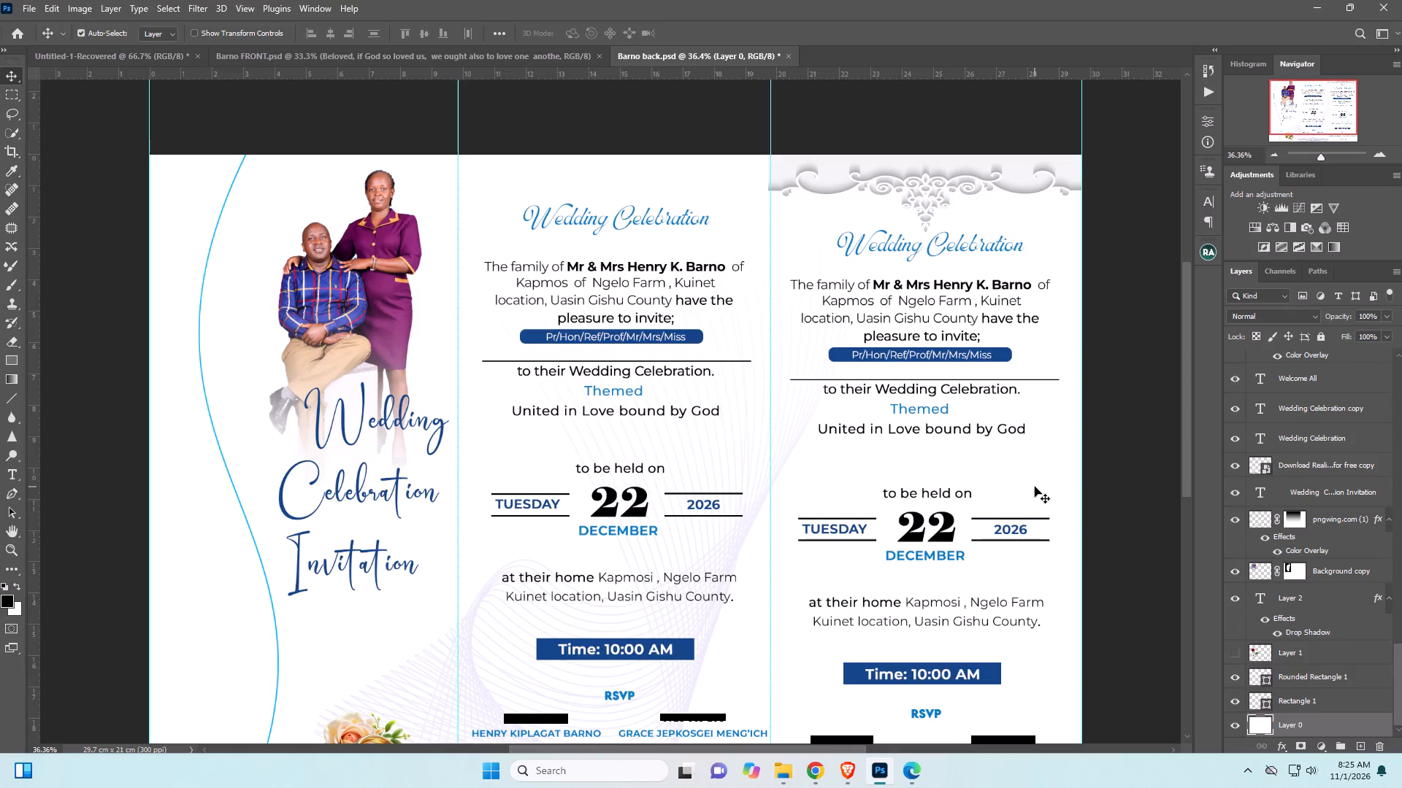
Save the Barno back.psd invitation.
{"action": "key", "text": "ctrl+s"}
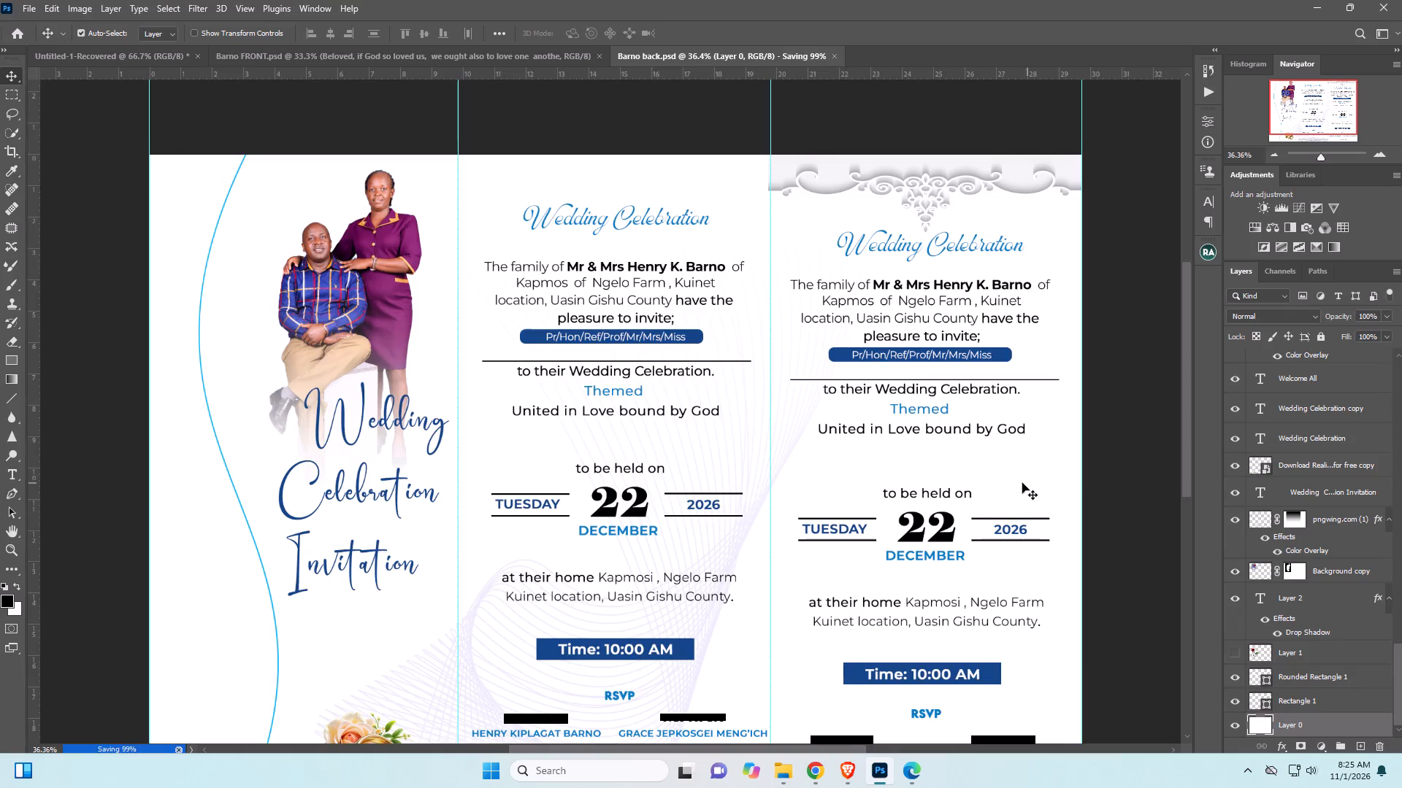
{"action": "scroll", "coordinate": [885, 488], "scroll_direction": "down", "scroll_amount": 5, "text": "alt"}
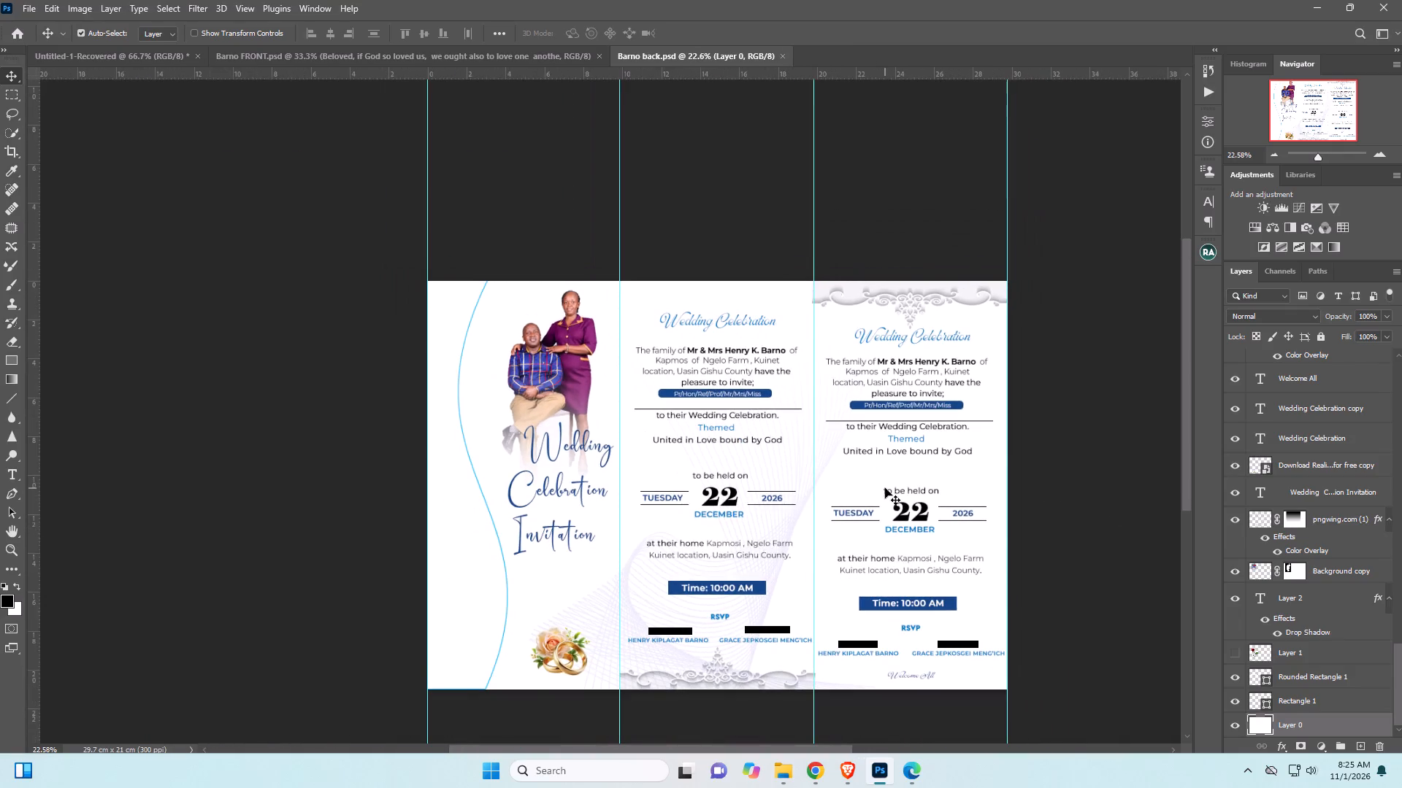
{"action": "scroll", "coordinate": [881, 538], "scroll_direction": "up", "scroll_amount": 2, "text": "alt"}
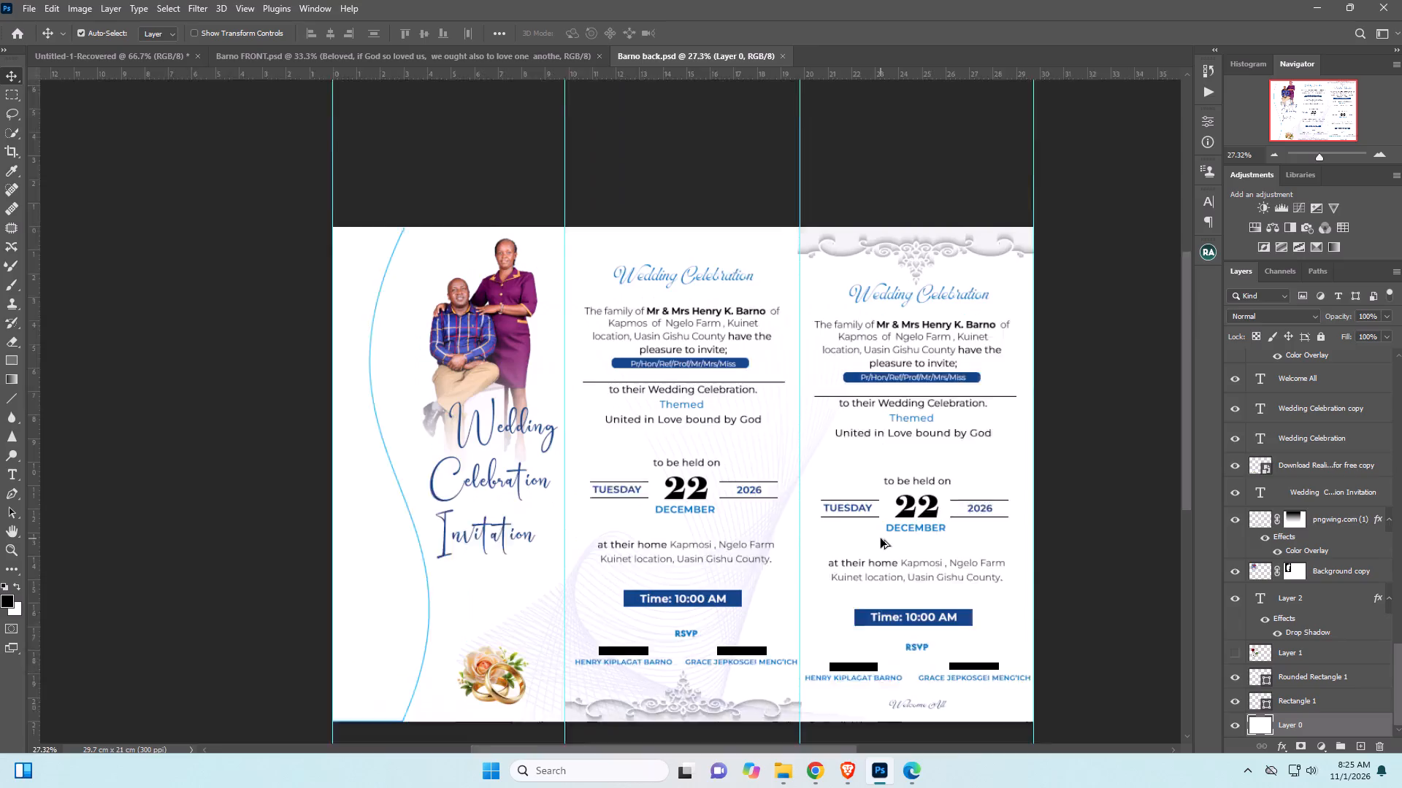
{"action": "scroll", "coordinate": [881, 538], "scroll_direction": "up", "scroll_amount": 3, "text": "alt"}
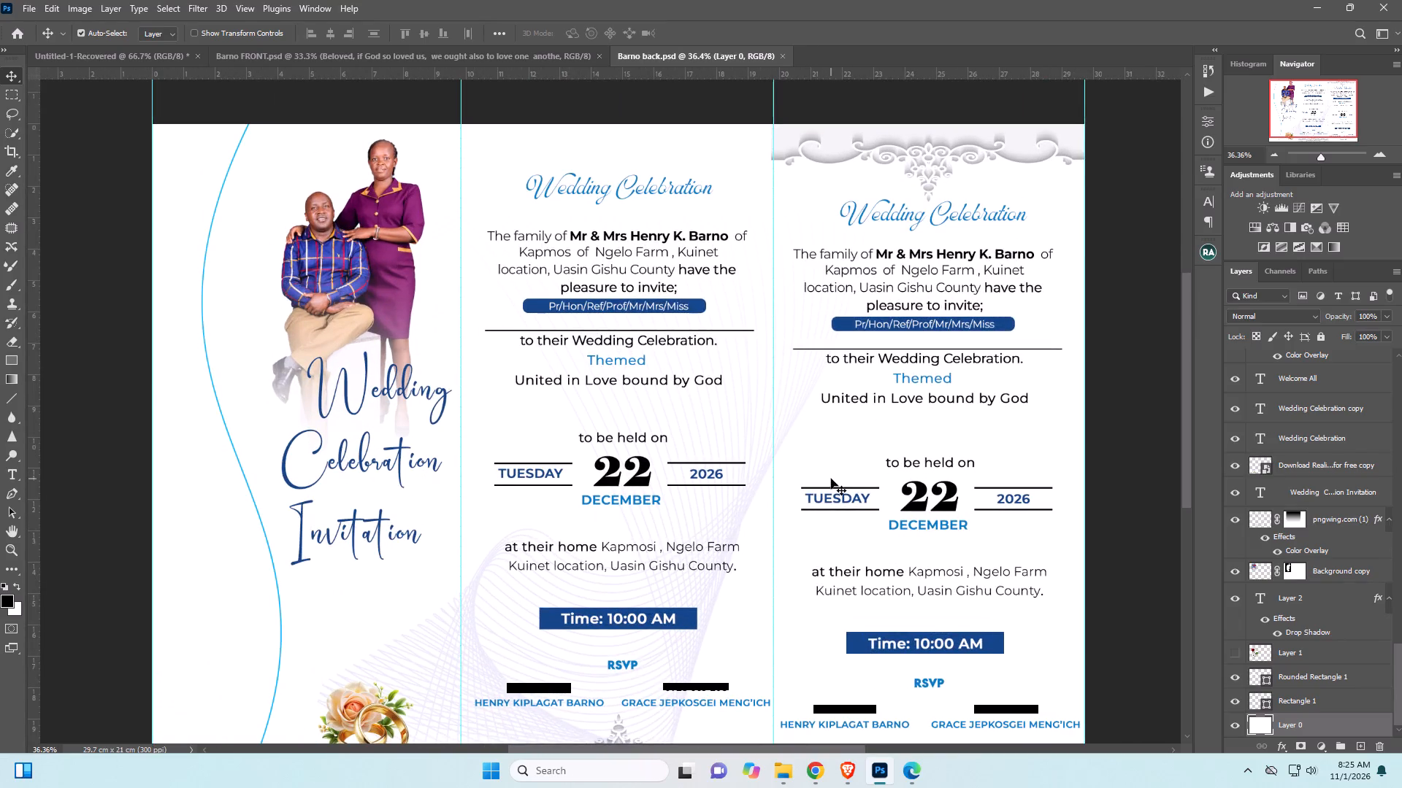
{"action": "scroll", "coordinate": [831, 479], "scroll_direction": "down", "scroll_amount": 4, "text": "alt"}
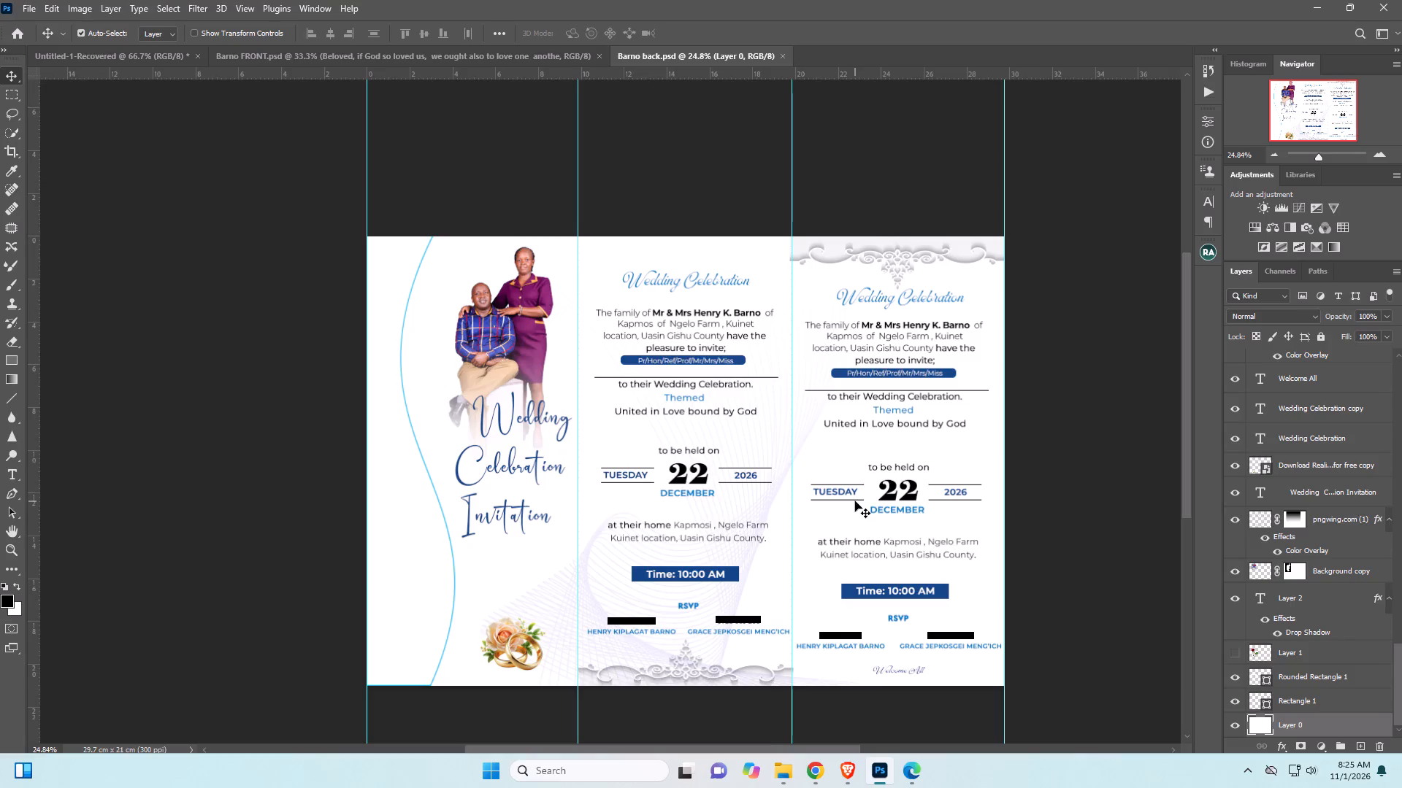
Switch to File Explorer's PSDs folder.
{"action": "left_click", "coordinate": [784, 772]}
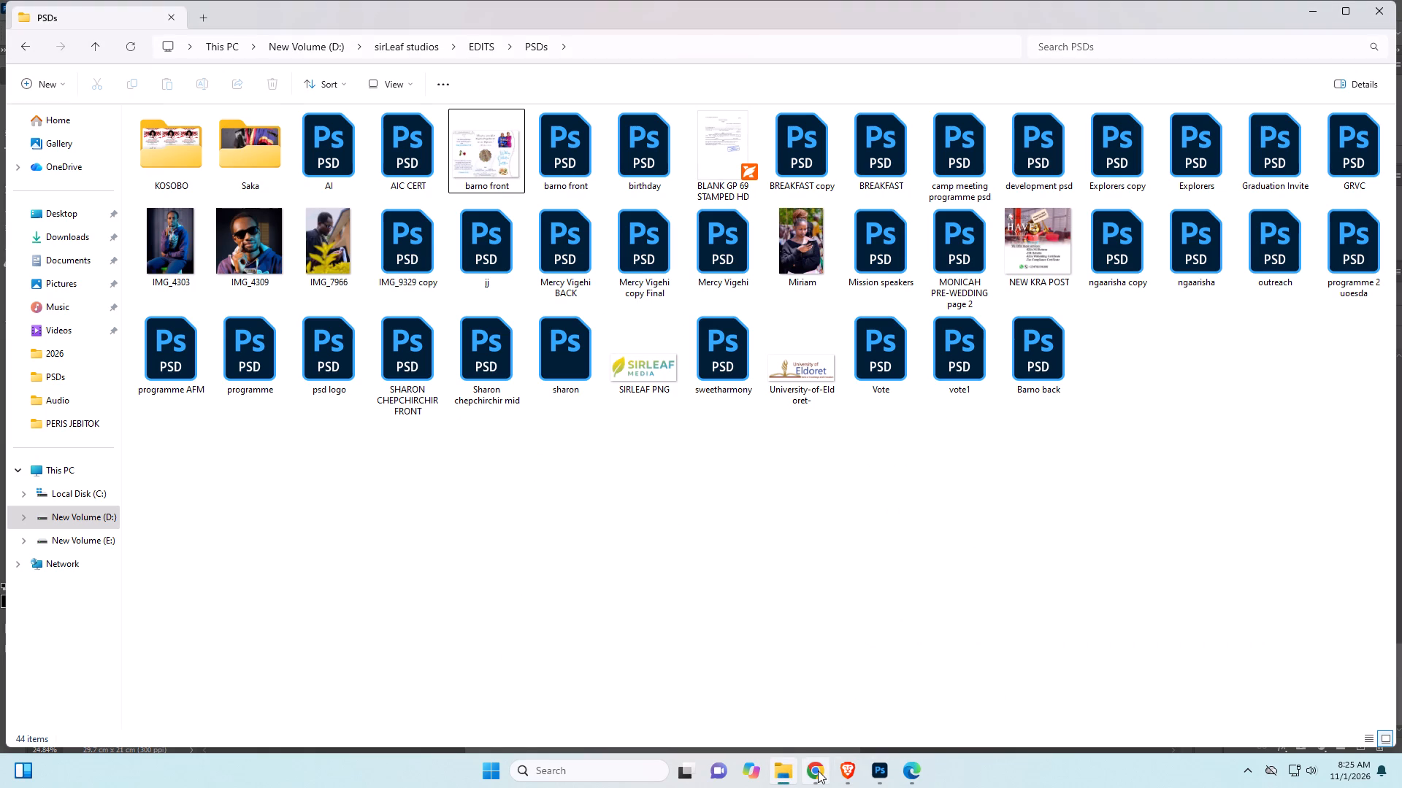
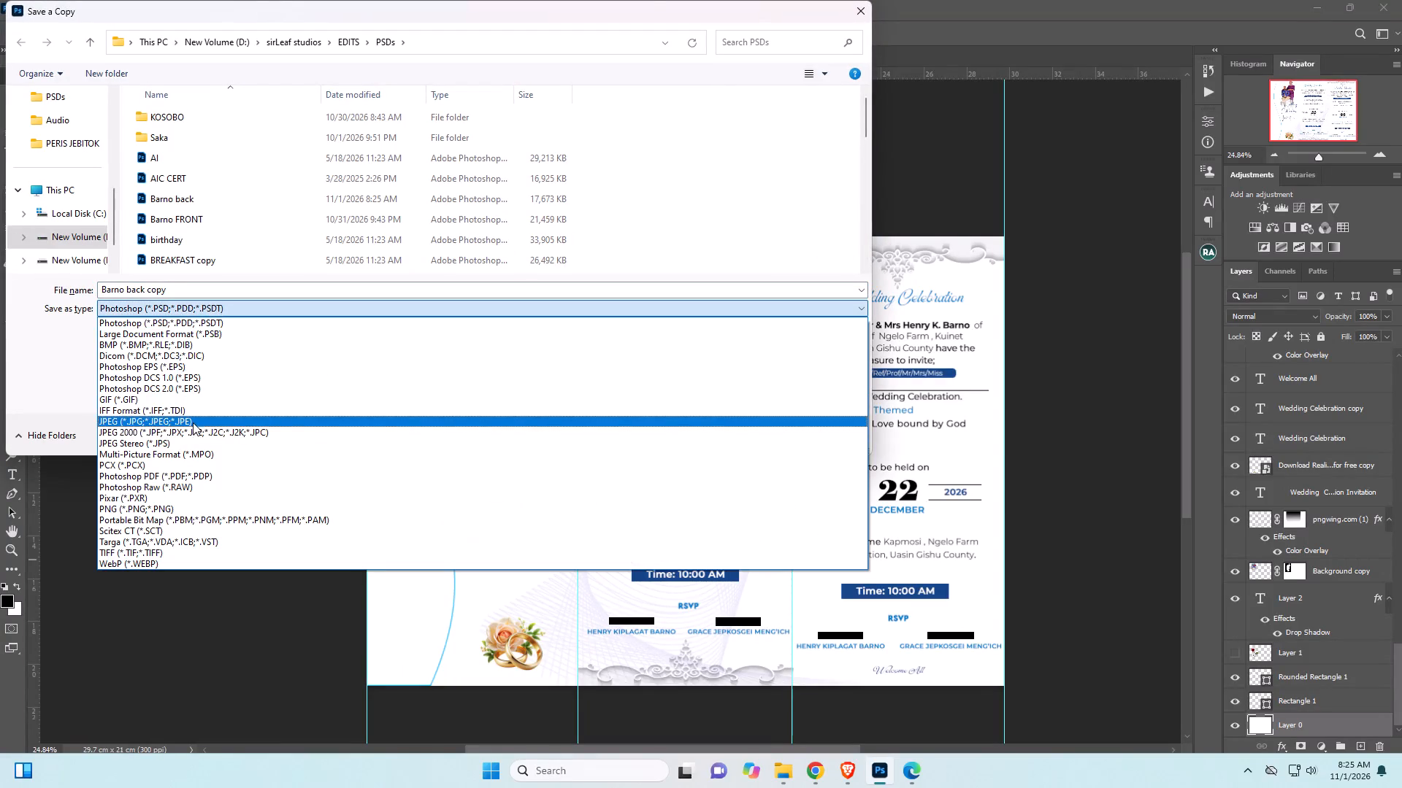
Save a JPEG copy of the invitation as "Barno back copy" in the PSDs folder, at maximum quality 12.
{"action": "left_click", "coordinate": [149, 425]}
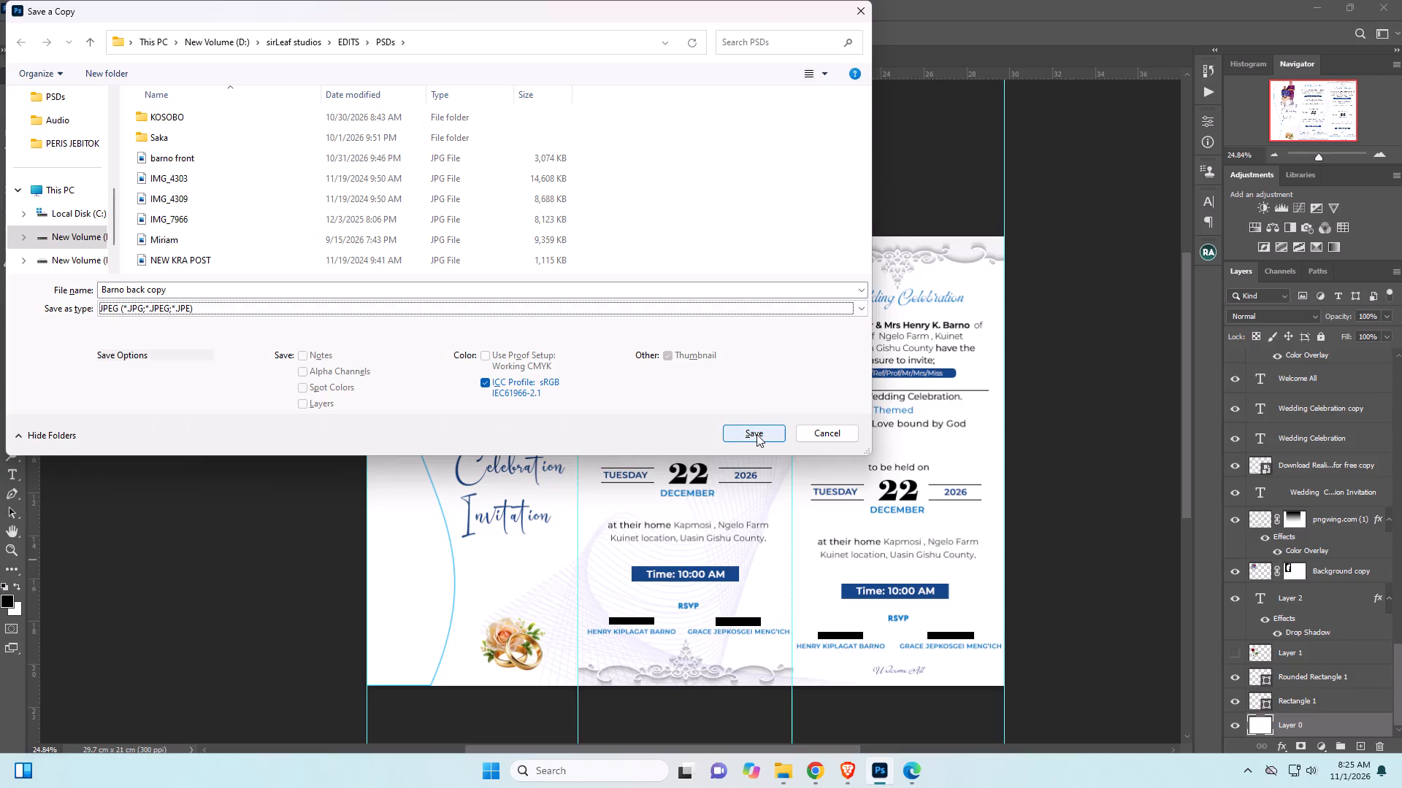
{"action": "left_click", "coordinate": [756, 433]}
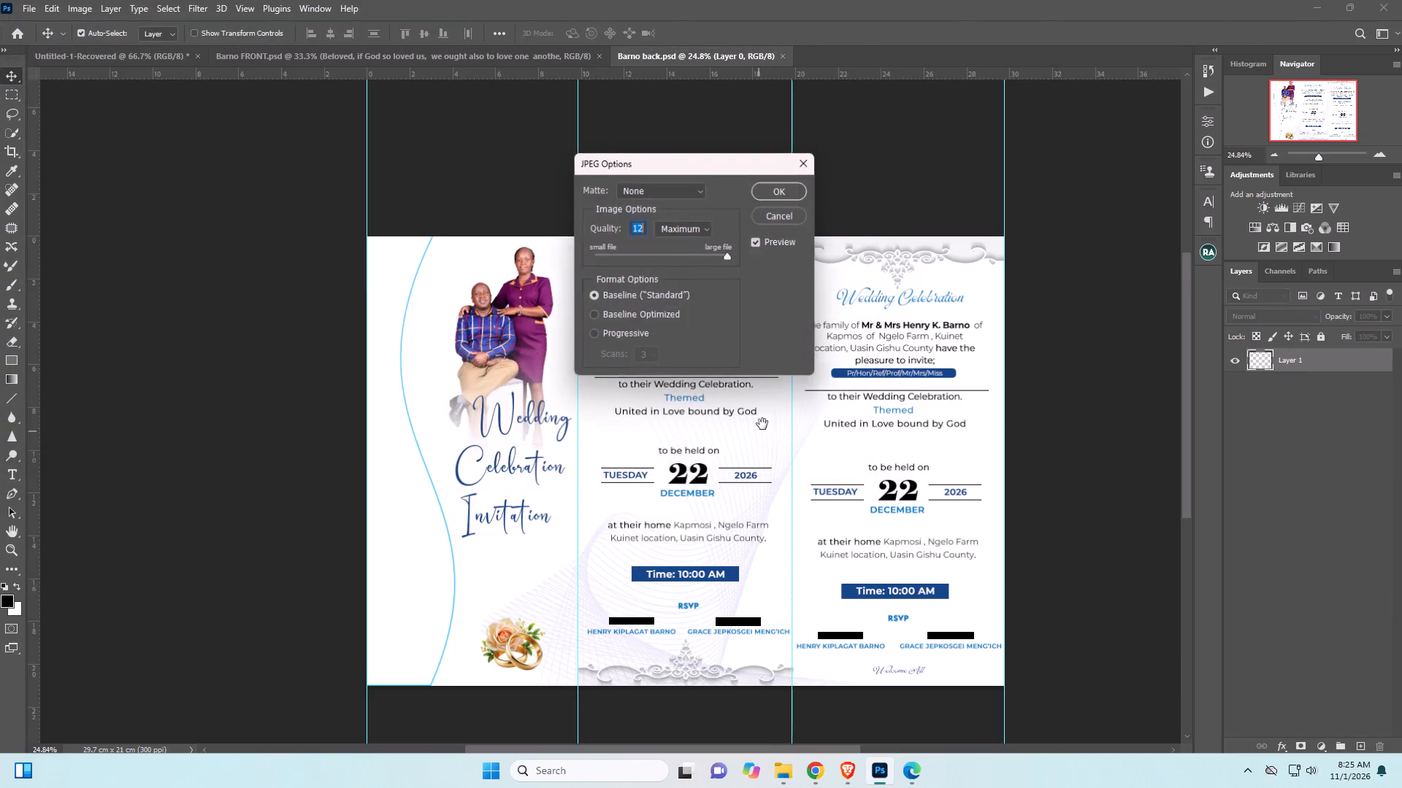
{"action": "left_click", "coordinate": [768, 193]}
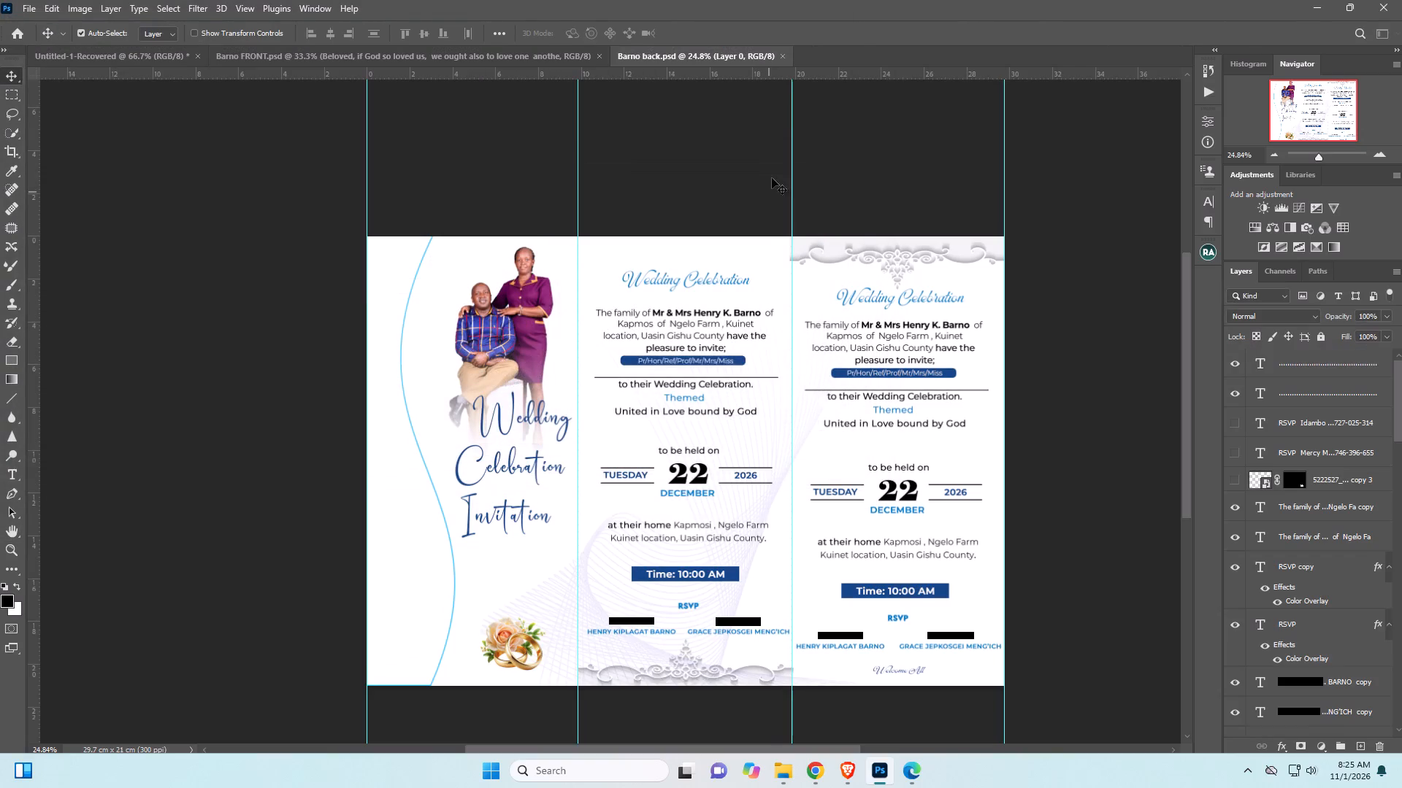
Save and close Barno back.psd, and close Barno FRONT.psd as well.
{"action": "key", "text": "ctrl+s"}
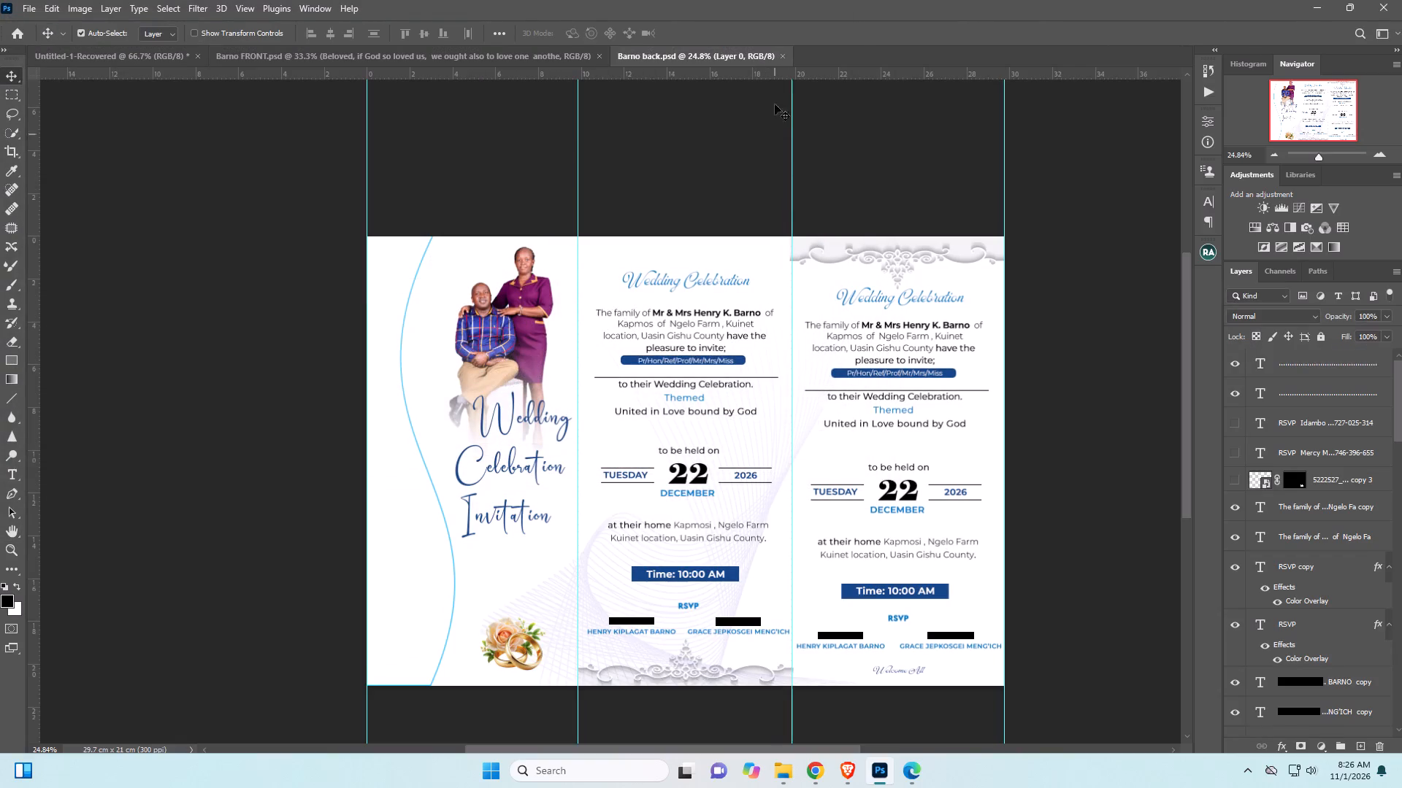
{"action": "left_click", "coordinate": [781, 54]}
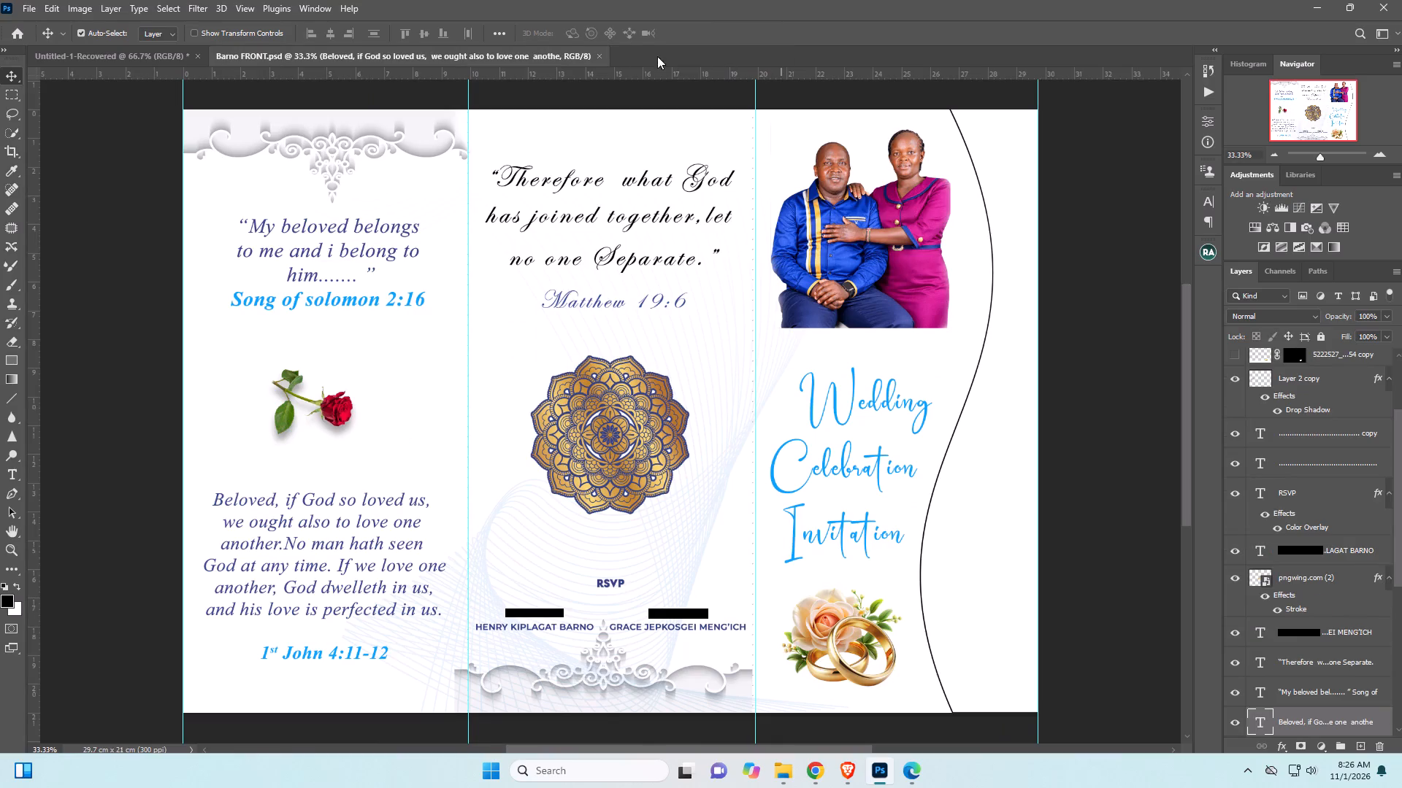
{"action": "left_click", "coordinate": [596, 55]}
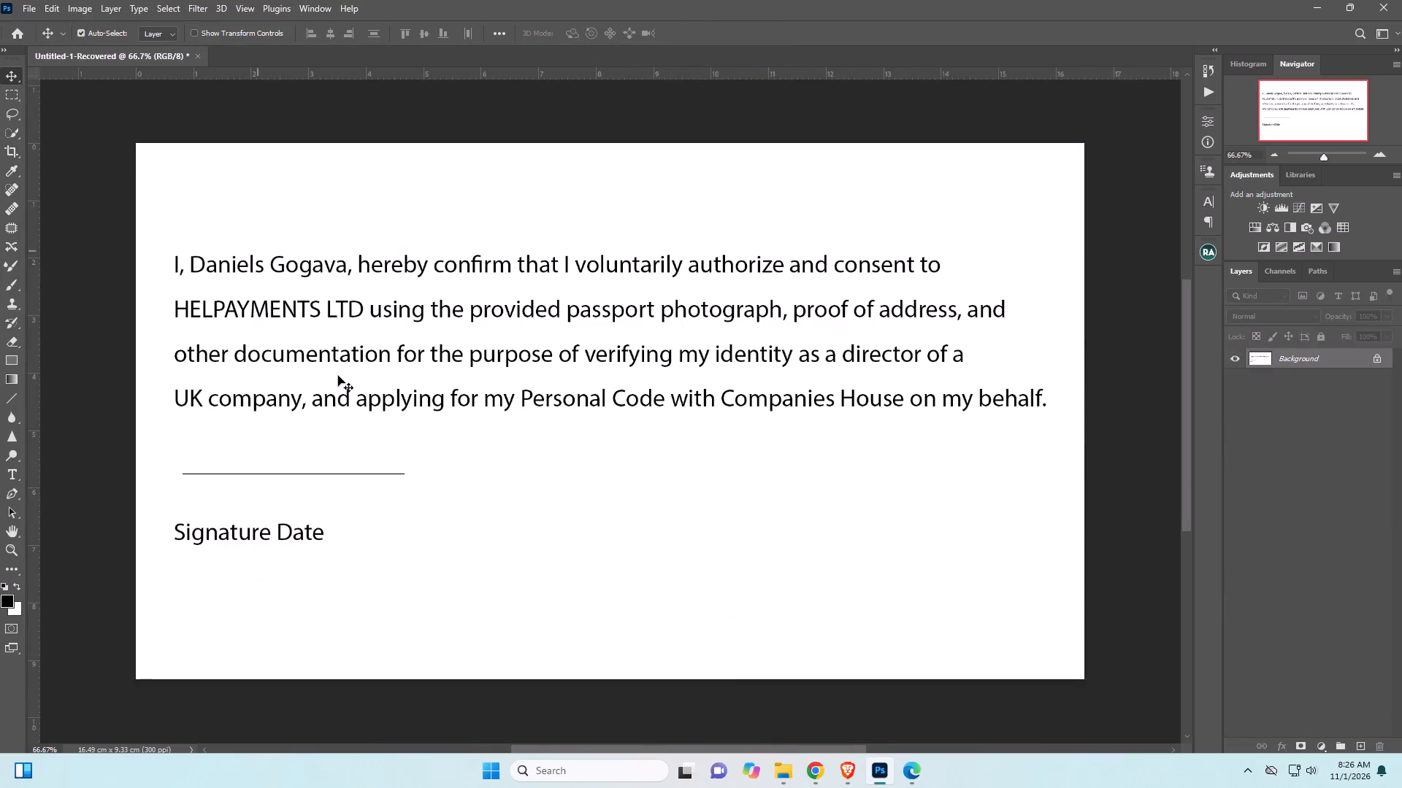
Switch to File Explorer's PSDs folder and select the "Barno back copy" JPEG.
{"action": "left_click", "coordinate": [789, 727]}
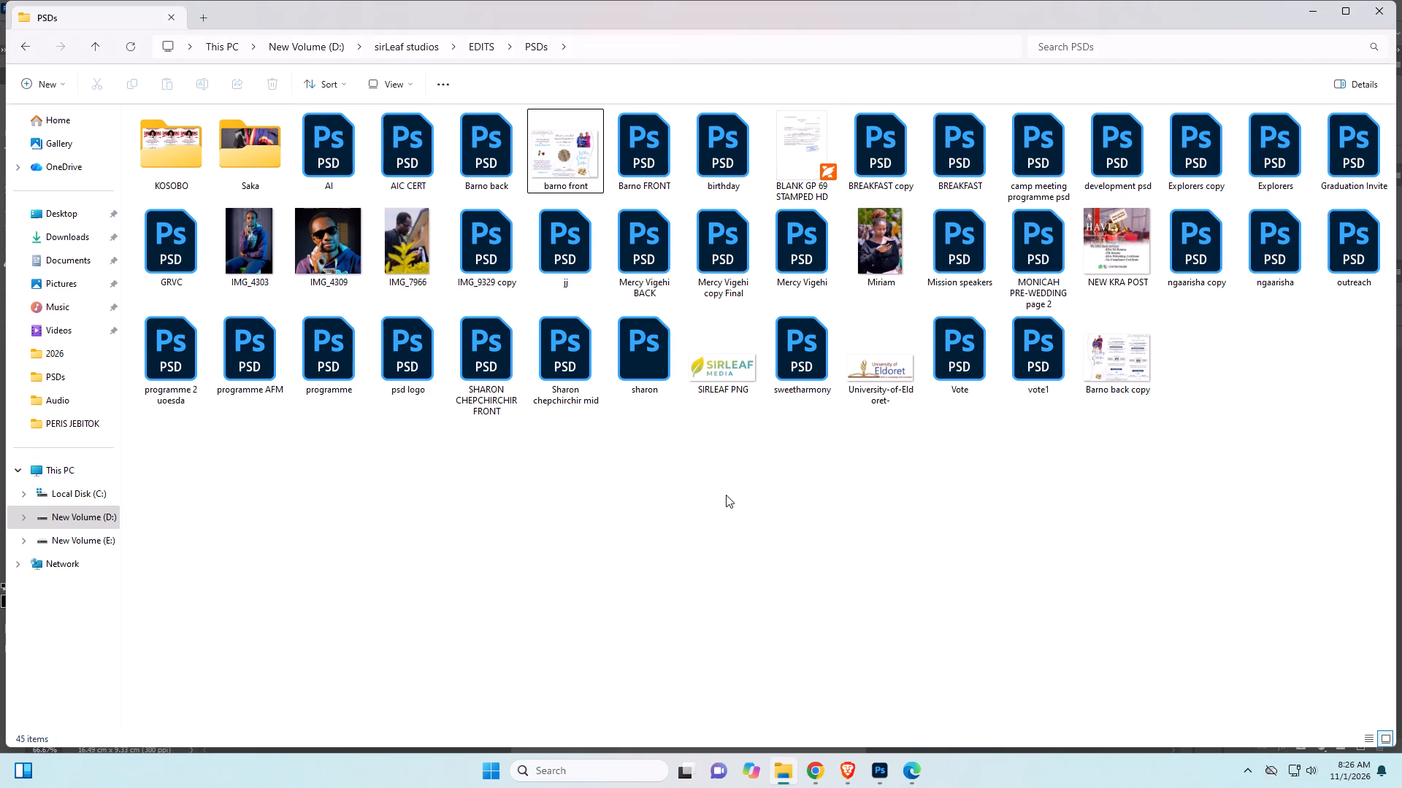
{"action": "right_click", "coordinate": [726, 495]}
{"action": "left_click", "coordinate": [1017, 525]}
{"action": "left_click", "coordinate": [1116, 376]}
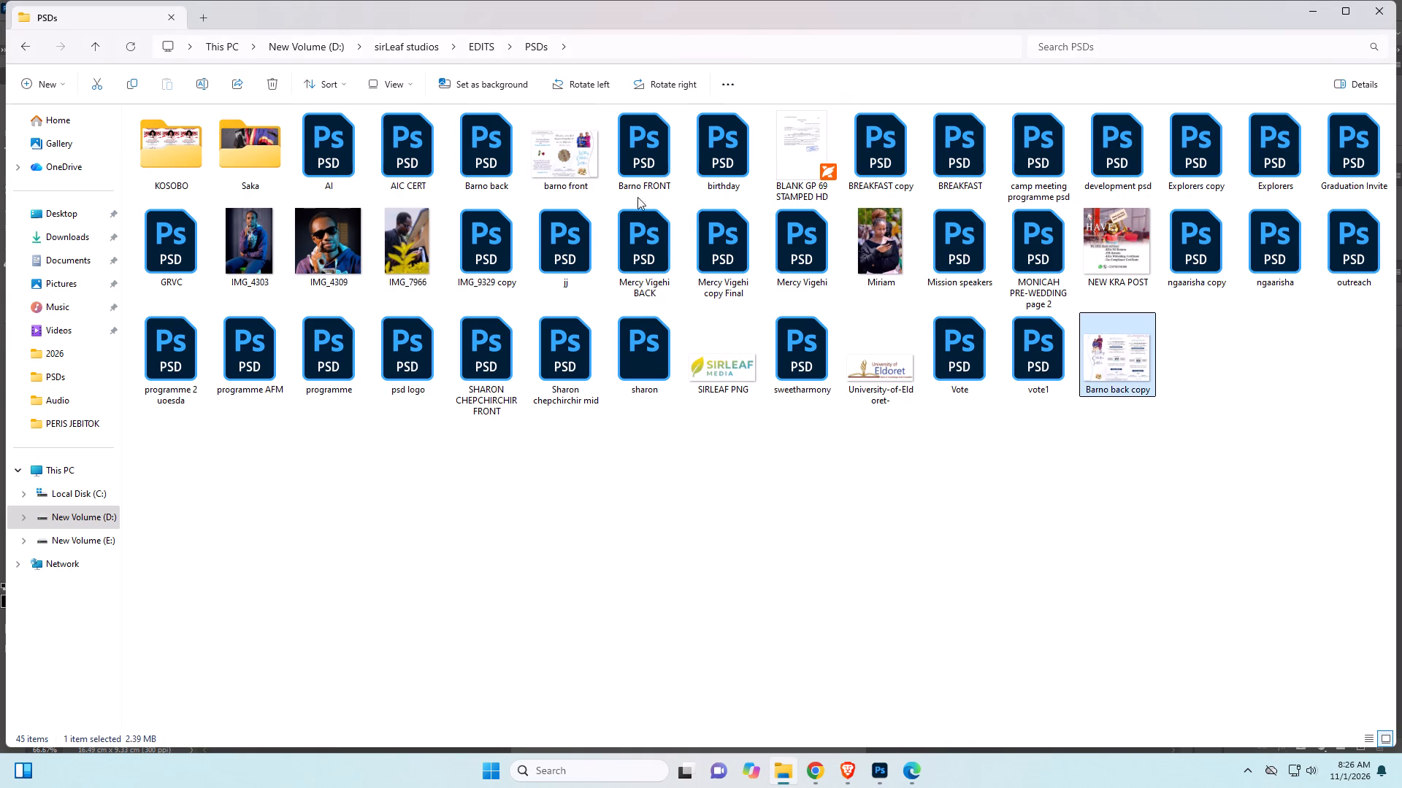